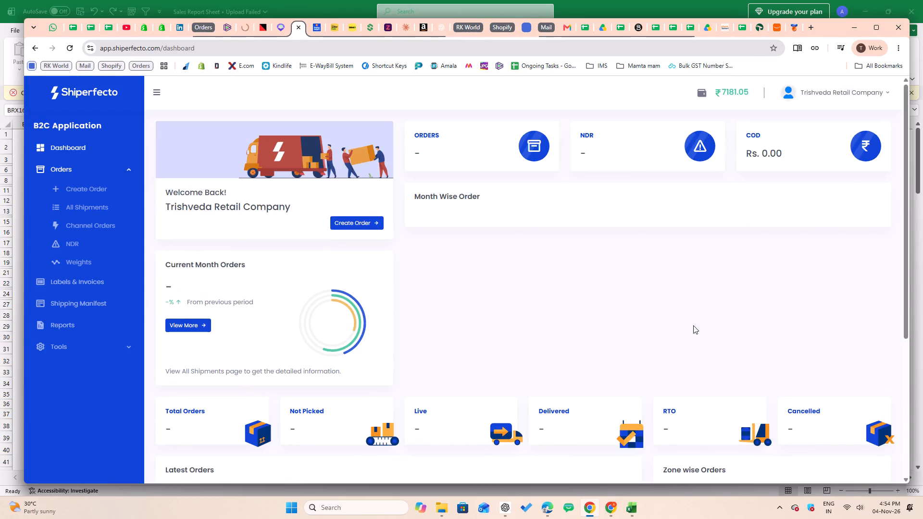
# Open the Shiperfecto wallet transactions and copy the amount 1501.55 of the transaction dated 03-11-2026.
pyautogui.click(75, 348)
pyautogui.click(76, 270)
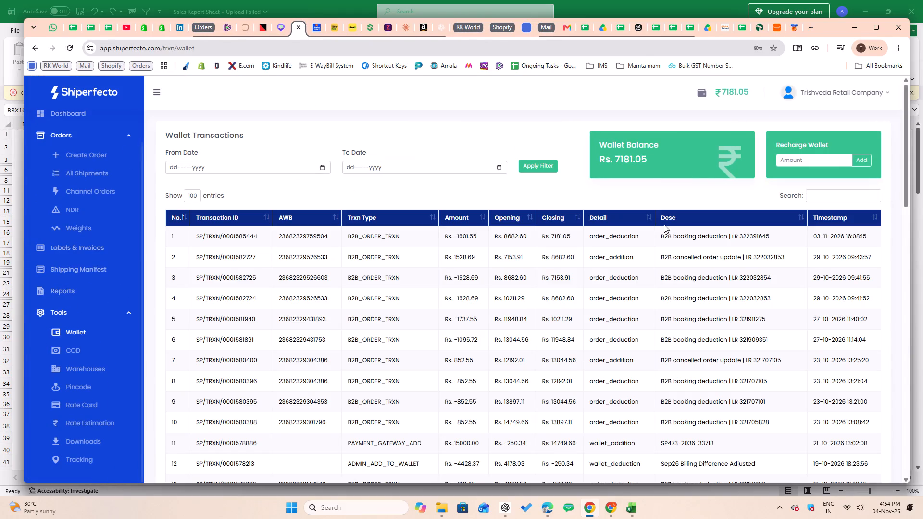
pyautogui.tripleClick(819, 235)
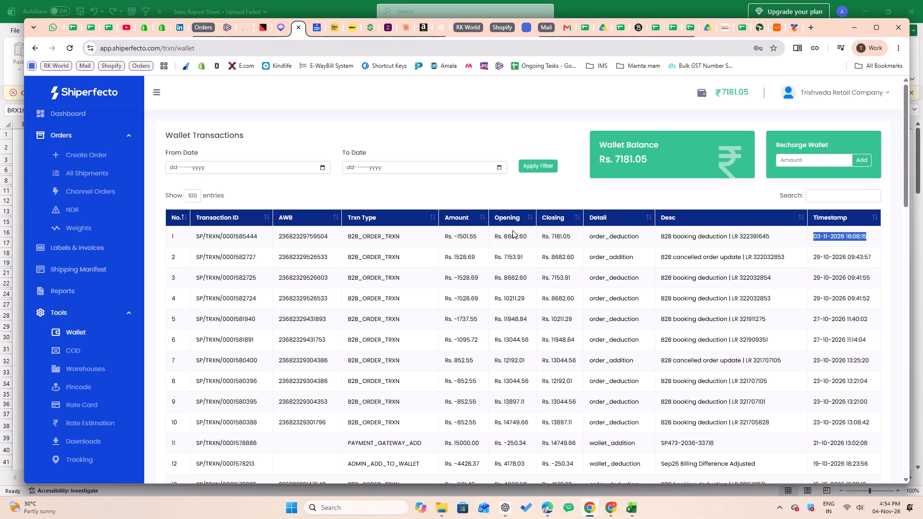
pyautogui.doubleClick(473, 233)
pyautogui.hotkey('ctrl', 'c')
pyautogui.hotkey('ctrl', 'c')
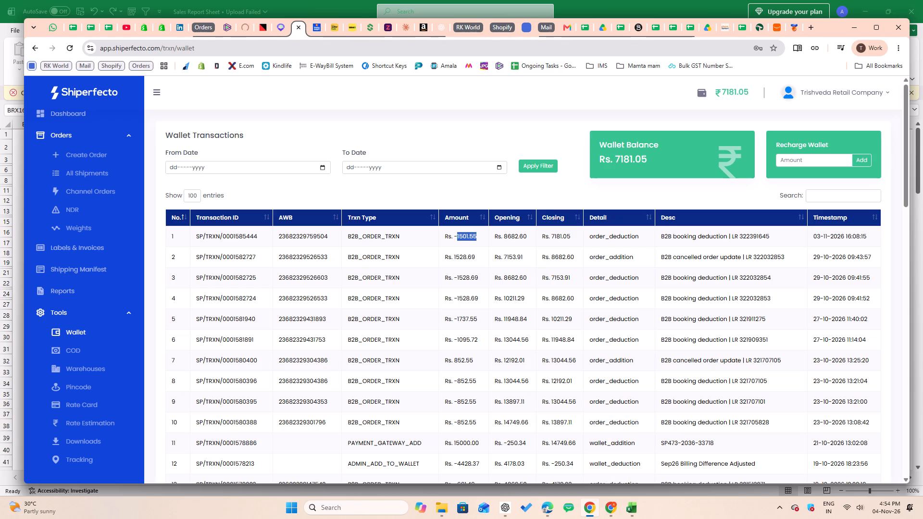
# Switch to the Excel sales report and paste 1501.55 as plain text into the Shiperfecto charge cell BRX19.
pyautogui.hotkey('alt', 'Tab')
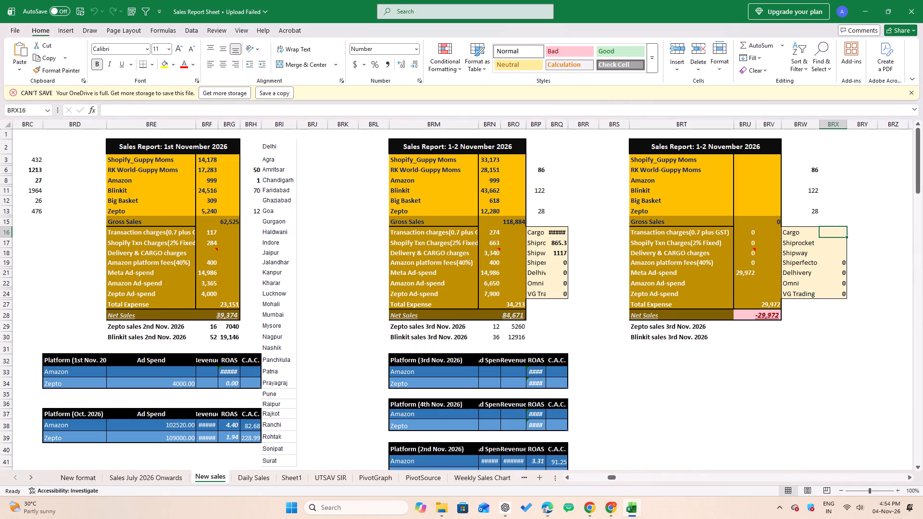
pyautogui.hotkey('alt', 'Tab')
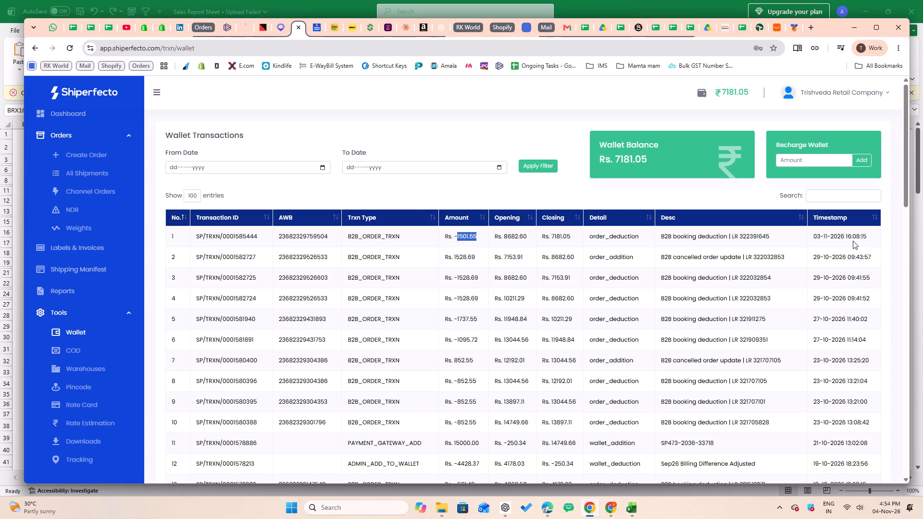
pyautogui.hotkey('alt', 'Tab')
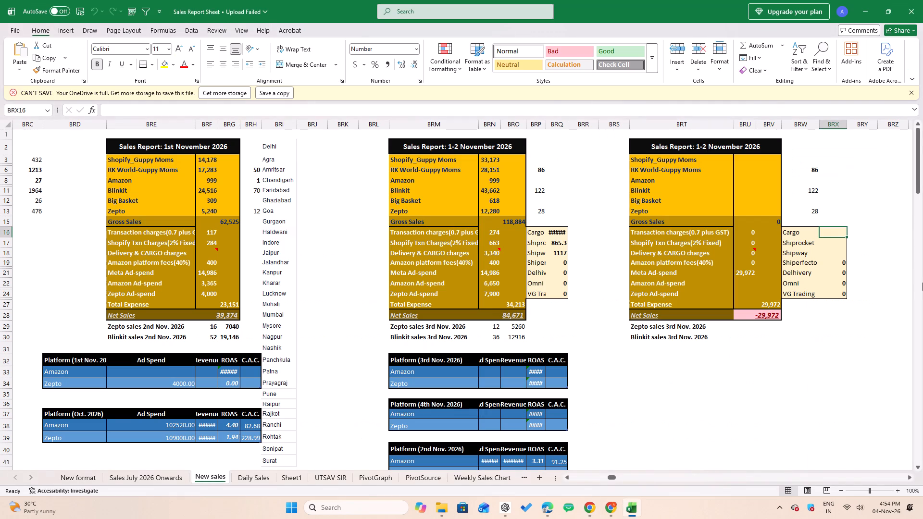
pyautogui.press('Down')
pyautogui.press('Down')
pyautogui.hotkey('alt', 'Tab')
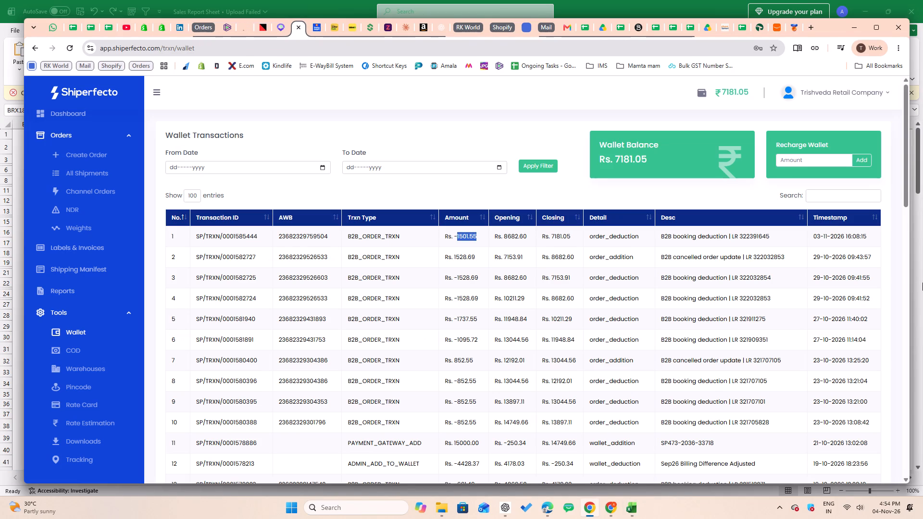
pyautogui.hotkey('alt', 'Tab')
pyautogui.press('Down')
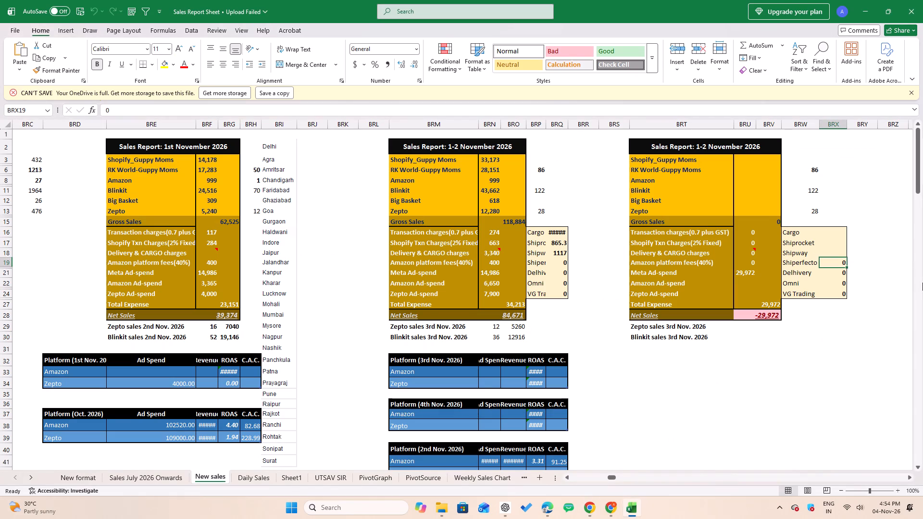
pyautogui.hotkey('ctrl', 'v')
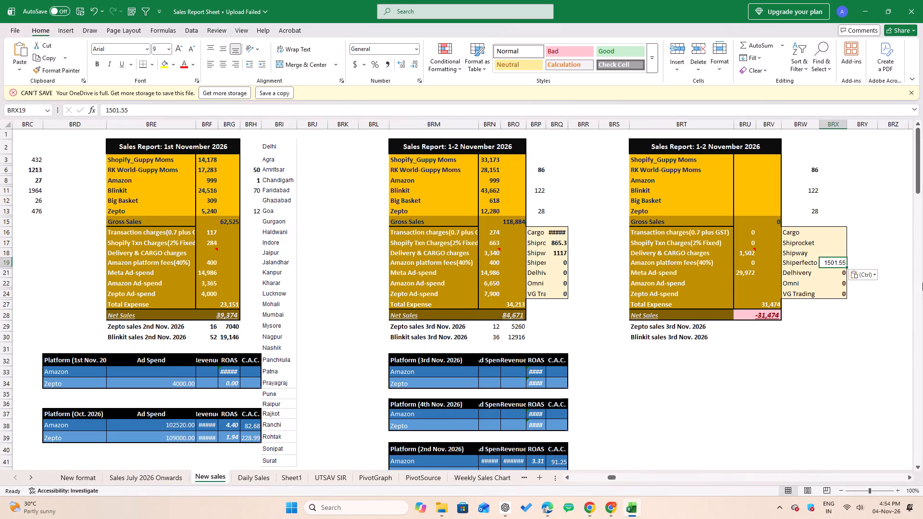
pyautogui.hotkey('ctrl', 'z')
pyautogui.hotkey('ctrl', 'alt', 'v')
pyautogui.press('v')
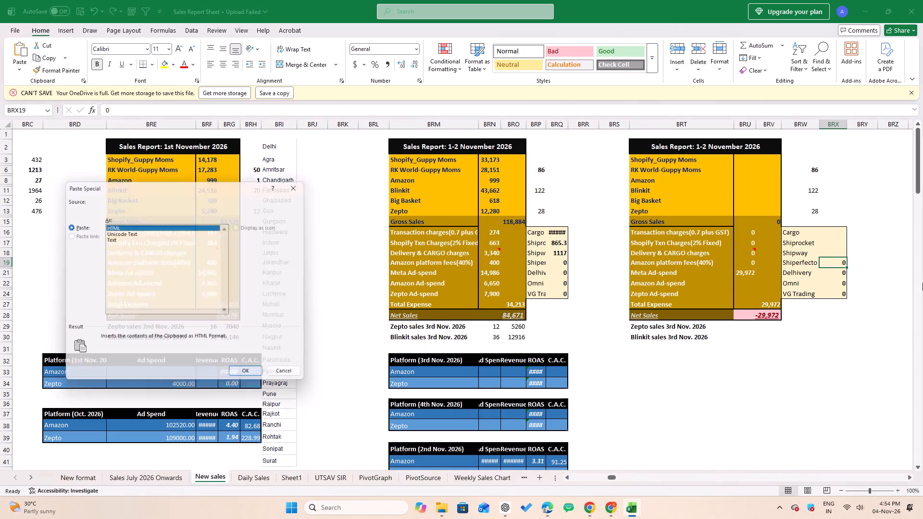
pyautogui.press('t')
pyautogui.press('Return')
# Switch to the Shiprocket Cargo passbook in Chrome and review the 3 November 2026 shipment charges across the first two pages.
pyautogui.hotkey('alt', 'Tab')
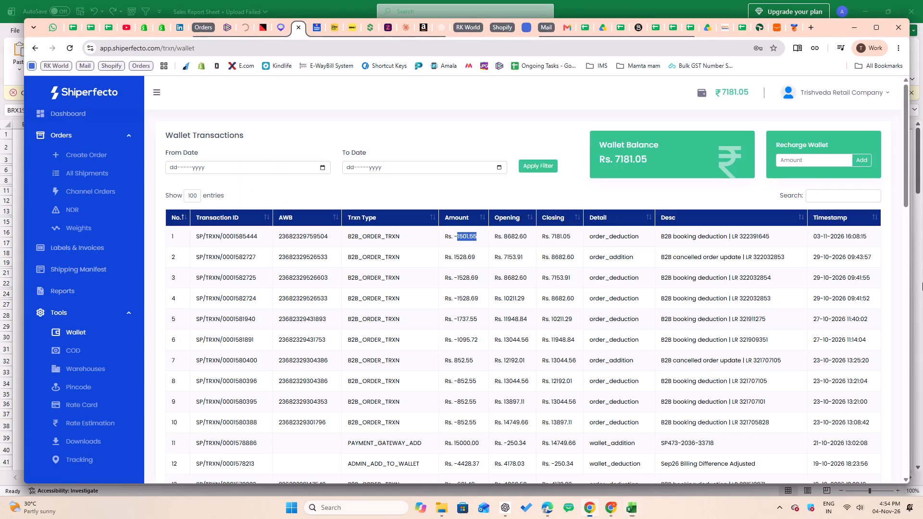
pyautogui.hotkey('ctrl', 'shift', 'Tab')
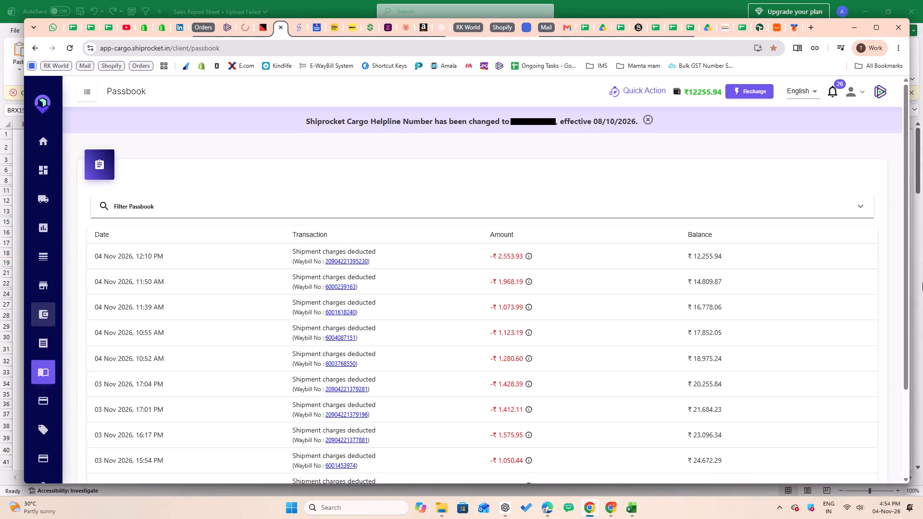
pyautogui.scroll(-3, 365, 373)
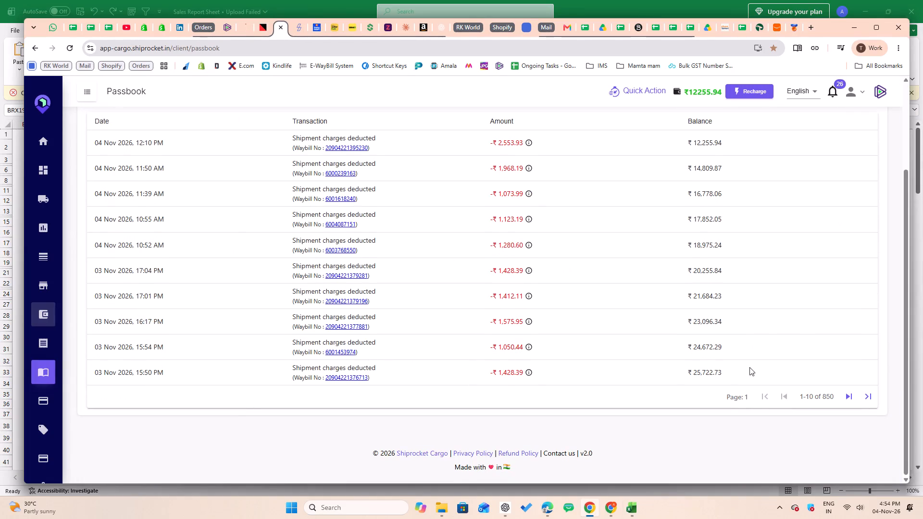
pyautogui.click(846, 393)
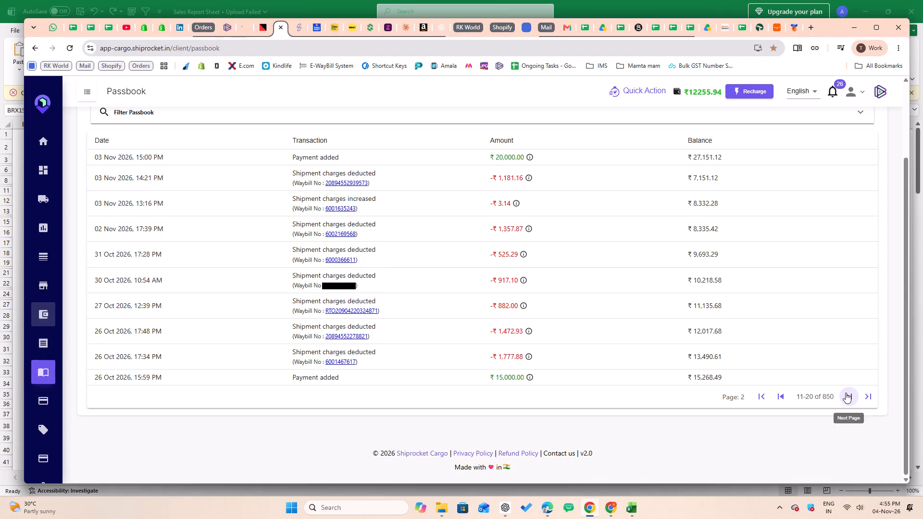
# Switch to the HROne site, reload it, and open the November 2026 attendance calendar from its home page.
pyautogui.click(759, 27)
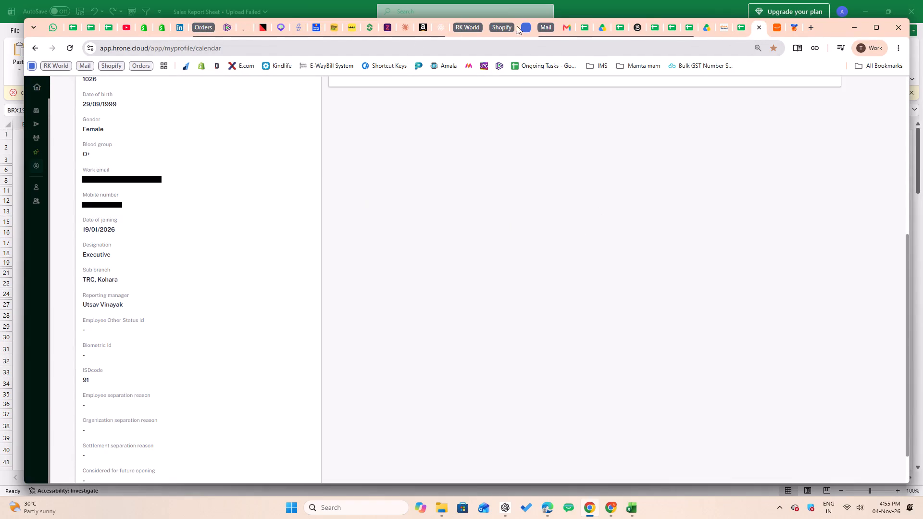
pyautogui.click(73, 53)
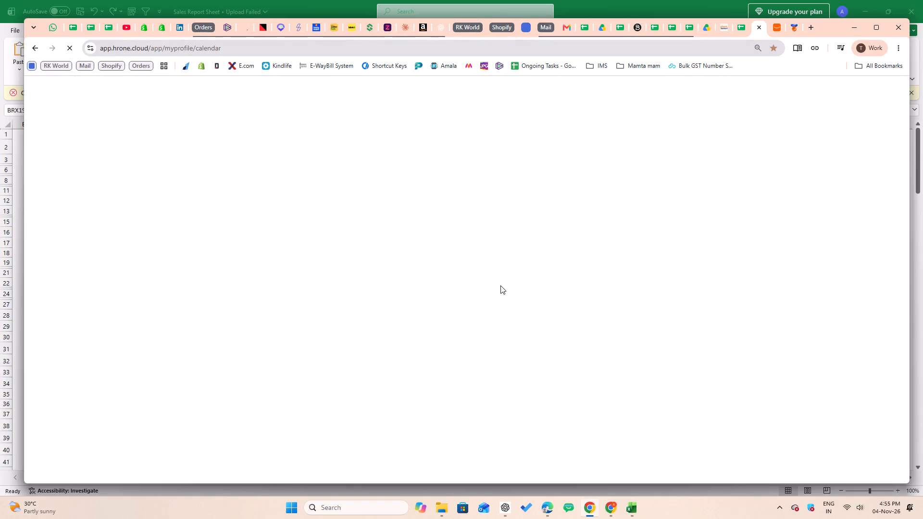
pyautogui.scroll(4, 500, 299)
pyautogui.scroll(-1, 500, 299)
pyautogui.scroll(1, 500, 299)
pyautogui.scroll(-1, 500, 299)
pyautogui.scroll(3, 500, 299)
pyautogui.click(35, 88)
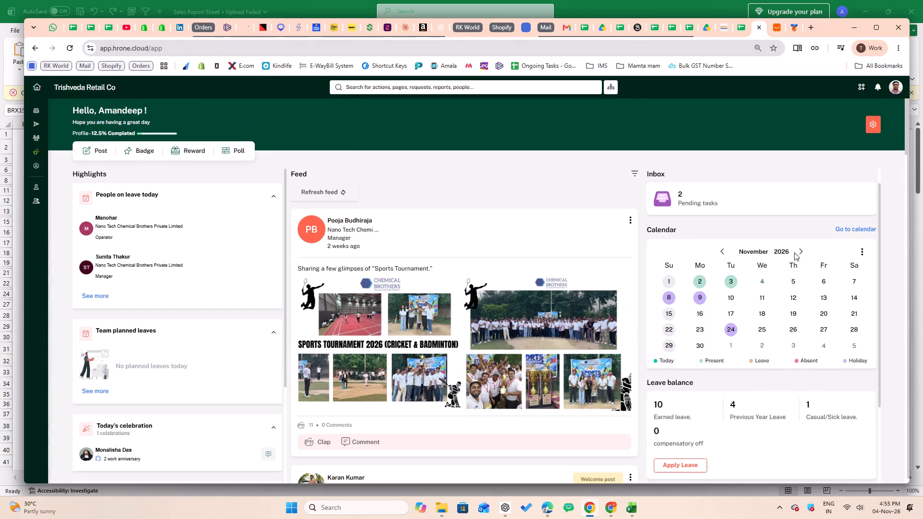
pyautogui.click(867, 229)
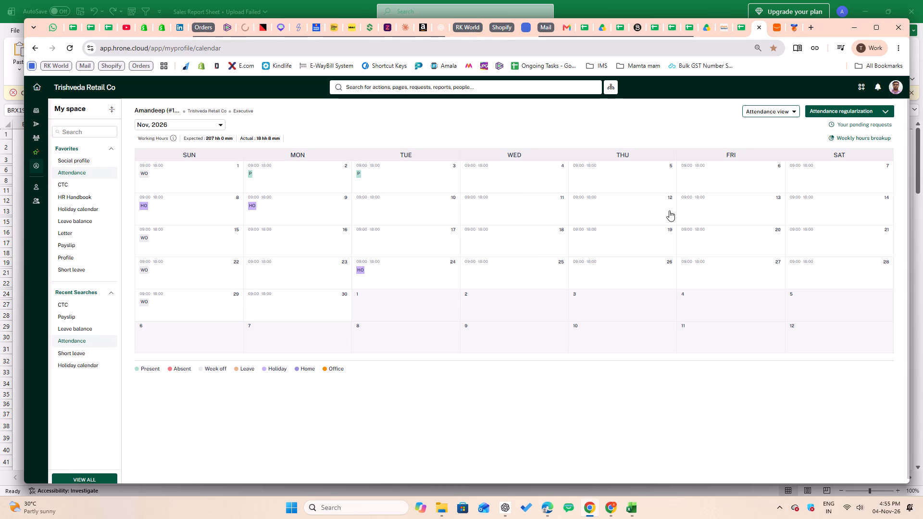
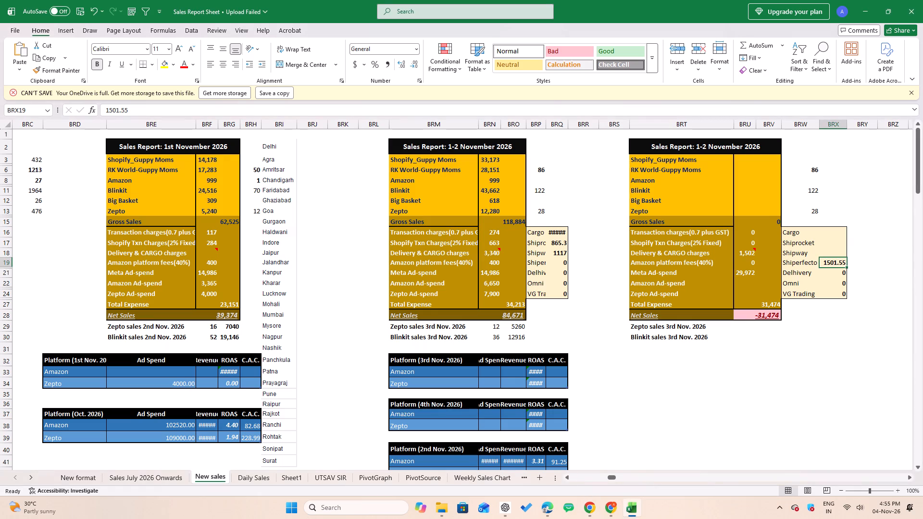
# Start a sum formula in the Cargo charge cell BRX16 with the copied amount 1,357.87.
pyautogui.click(821, 232)
pyautogui.press('+')
pyautogui.hotkey('ctrl', 'v')
pyautogui.press('+')
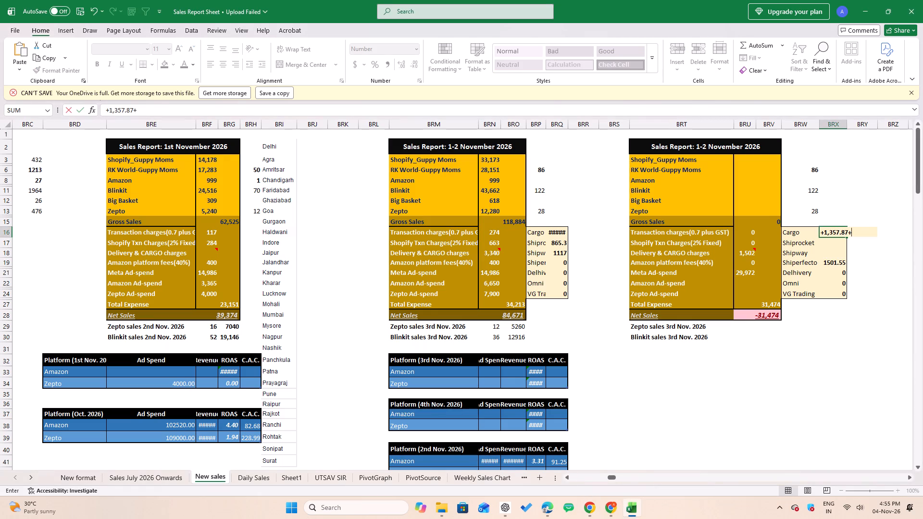
# Copy the 3.14 charge of 03 Nov 2026 13:16 from the Chrome passbook and add it to the BRX16 sum in Excel.
pyautogui.hotkey('alt', 'Tab')
pyautogui.doubleClick(503, 200)
pyautogui.hotkey('ctrl', 'x')
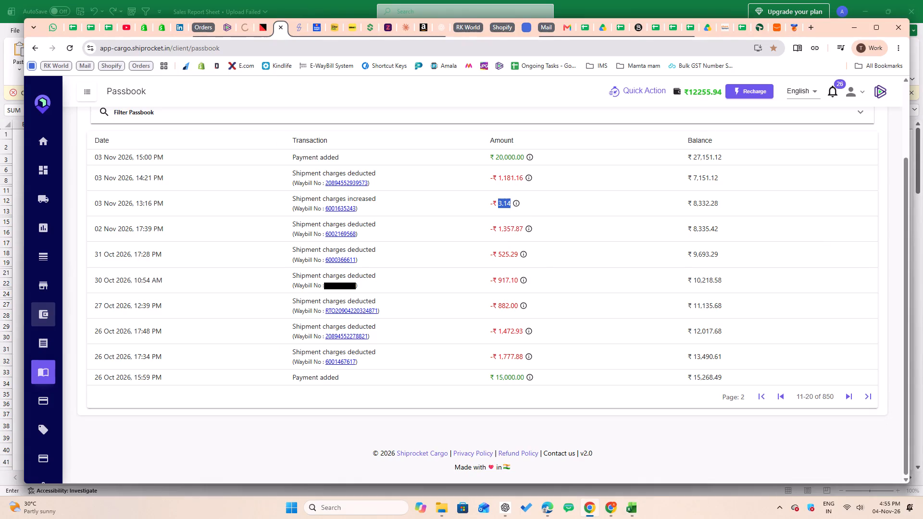
pyautogui.hotkey('ctrl', 'x')
pyautogui.hotkey('ctrl', 'c')
pyautogui.hotkey('ctrl', 'c')
pyautogui.hotkey('ctrl', 'c')
pyautogui.hotkey('ctrl', 'c')
pyautogui.hotkey('alt', 'Tab')
pyautogui.hotkey('ctrl', 'v')
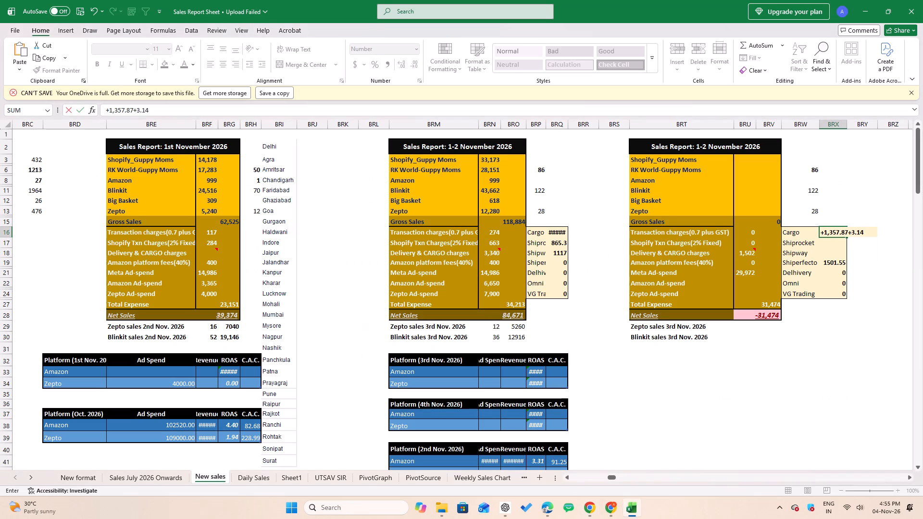
pyautogui.press('+')
# Copy the 1,181.16 charge of 03 Nov 2026 14:21 from the Chrome passbook and add it to the BRX16 sum in Excel.
pyautogui.hotkey('alt', 'Tab')
pyautogui.doubleClick(506, 173)
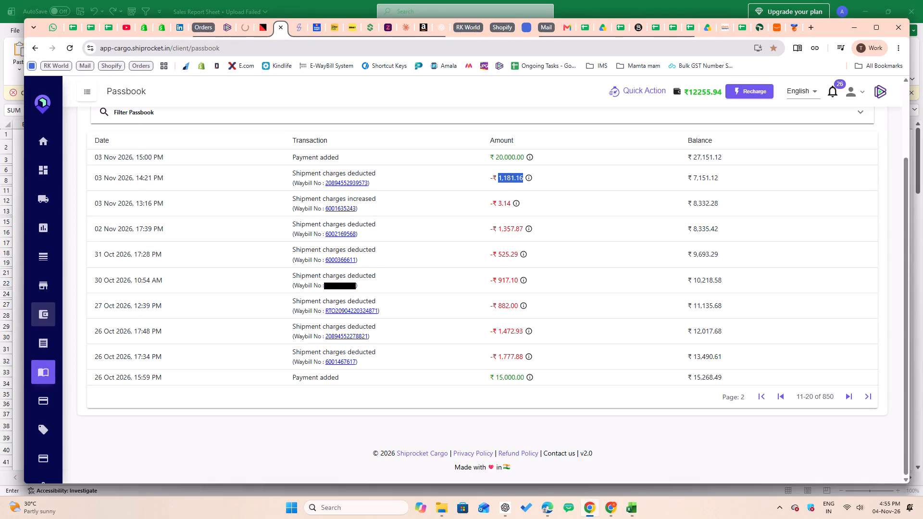
pyautogui.hotkey('ctrl', 'c')
pyautogui.hotkey('ctrl', 'c')
pyautogui.hotkey('ctrl', 'c')
pyautogui.hotkey('alt', 'Tab')
pyautogui.hotkey('ctrl', 'v')
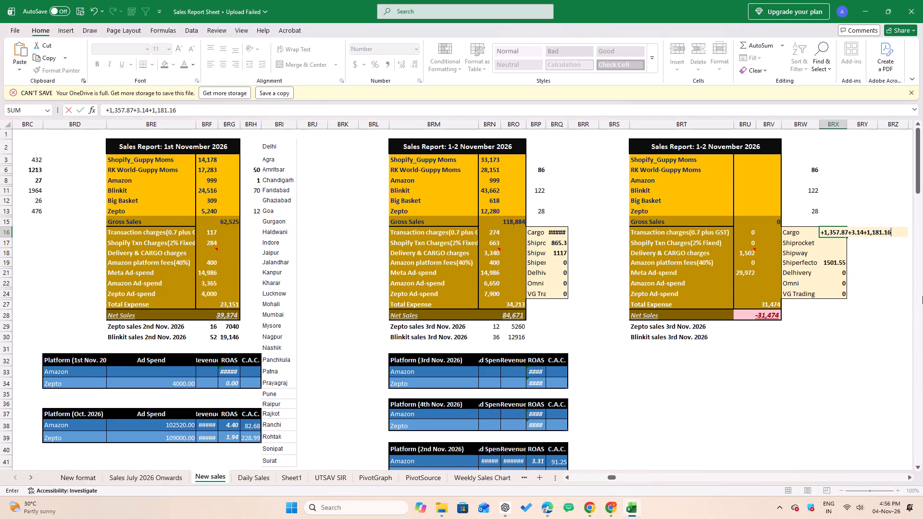
pyautogui.press('+')
# Switch to the passbook, copy the balance 27,151.12 of the 03 Nov 2026 15:00 payment, and go to page 1.
pyautogui.hotkey('alt', 'Tab')
pyautogui.doubleClick(698, 155)
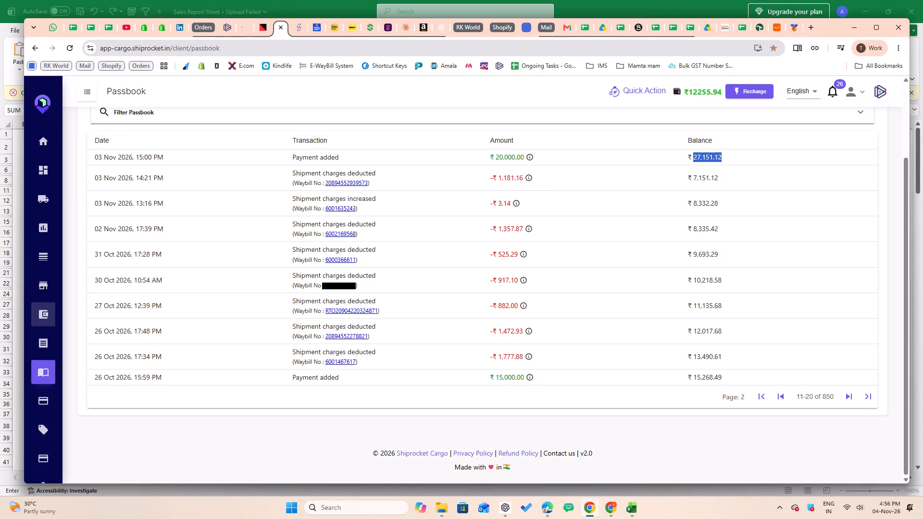
pyautogui.hotkey('ctrl', 'c')
pyautogui.hotkey('ctrl', 'c')
pyautogui.hotkey('ctrl', 'c')
pyautogui.hotkey('ctrl', 'c')
pyautogui.scroll(5, 581, 236)
pyautogui.scroll(-3, 654, 298)
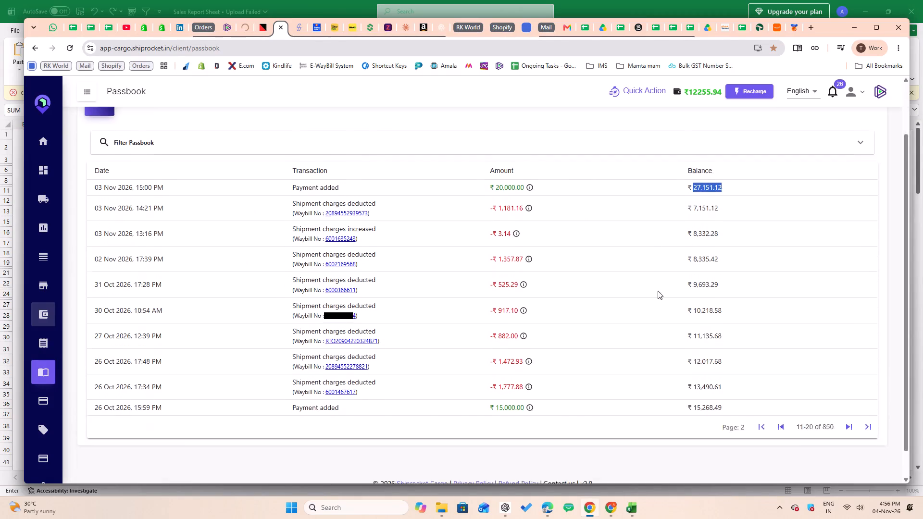
pyautogui.click(788, 402)
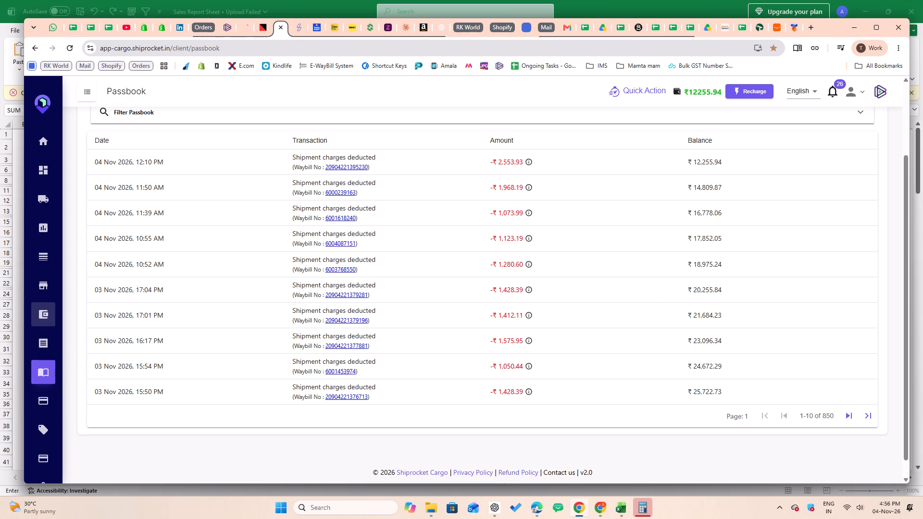
# Bring up Calculator over the Chrome passbook, clear of the balance column, and start a subtraction from the copied 27151.12.
pyautogui.click(631, 500)
pyautogui.click(637, 500)
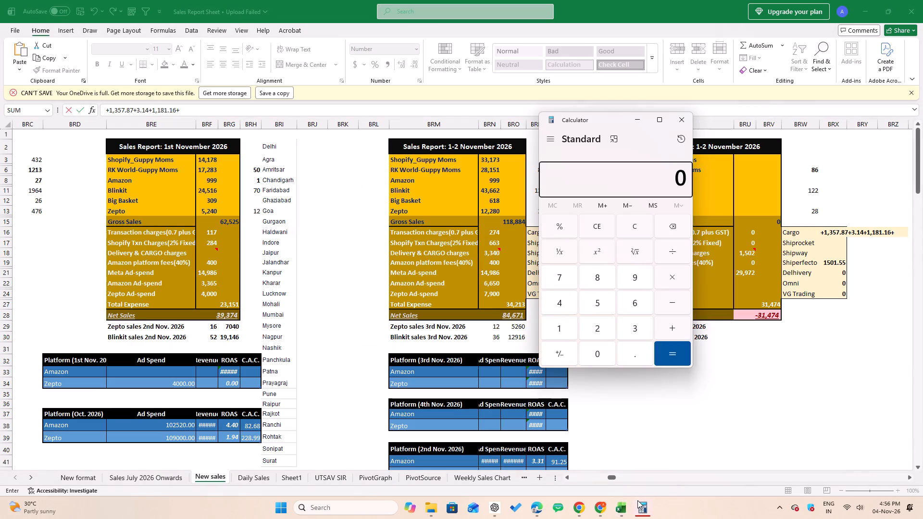
pyautogui.click(637, 500)
pyautogui.click(637, 500)
pyautogui.click(570, 509)
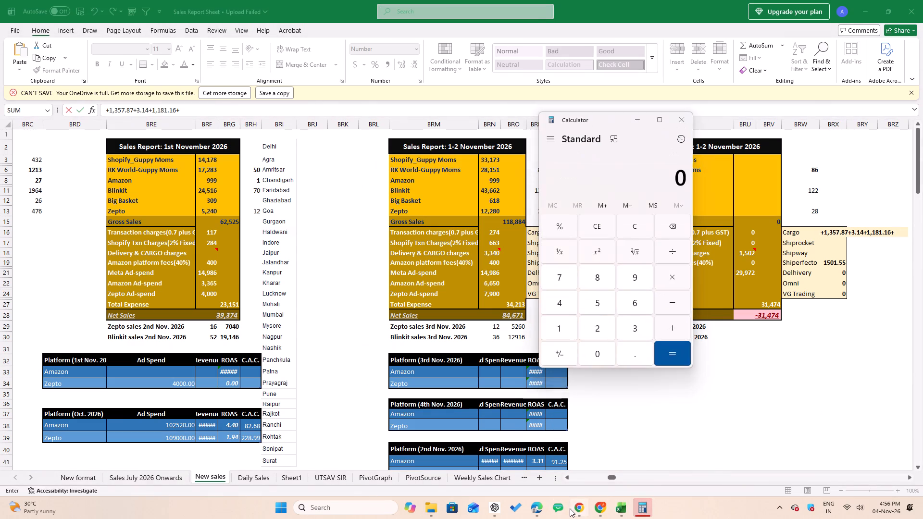
pyautogui.click(649, 514)
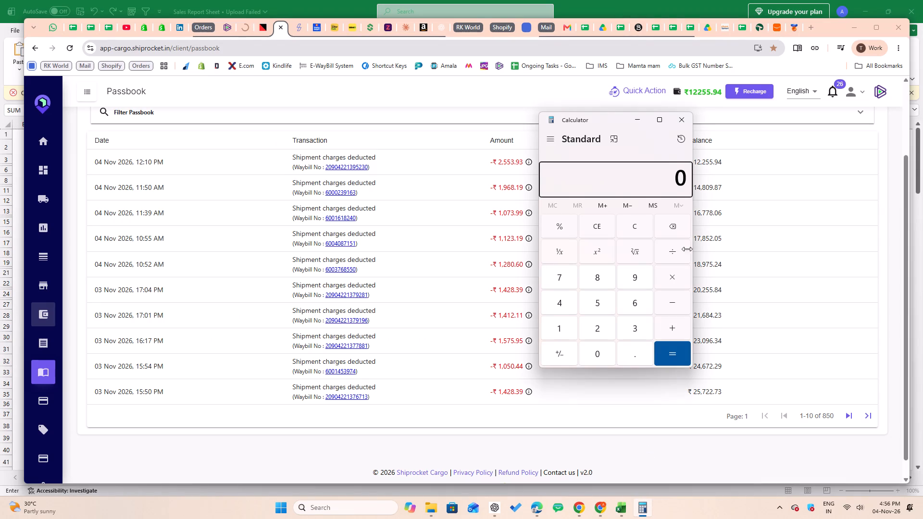
pyautogui.moveTo(614, 114); pyautogui.dragTo(383, 148)
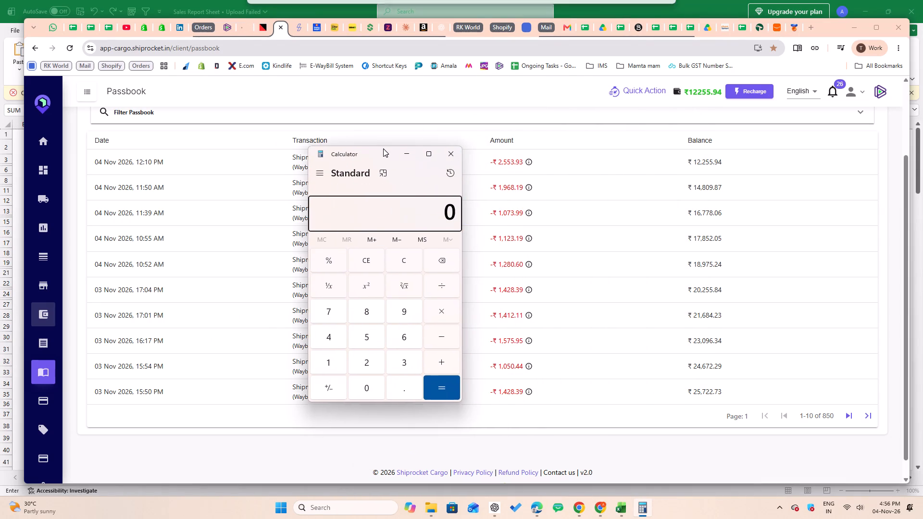
pyautogui.moveTo(383, 148); pyautogui.dragTo(383, 150)
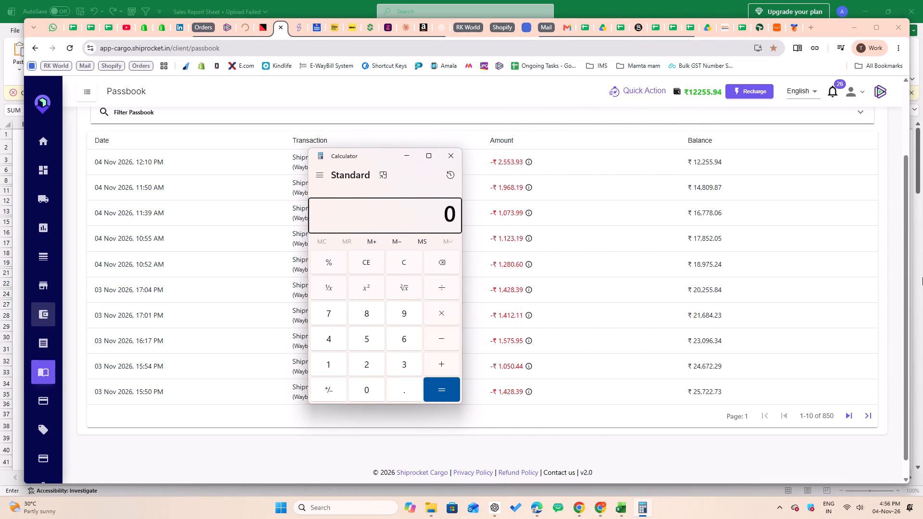
pyautogui.hotkey('ctrl', 'v')
pyautogui.press('-')
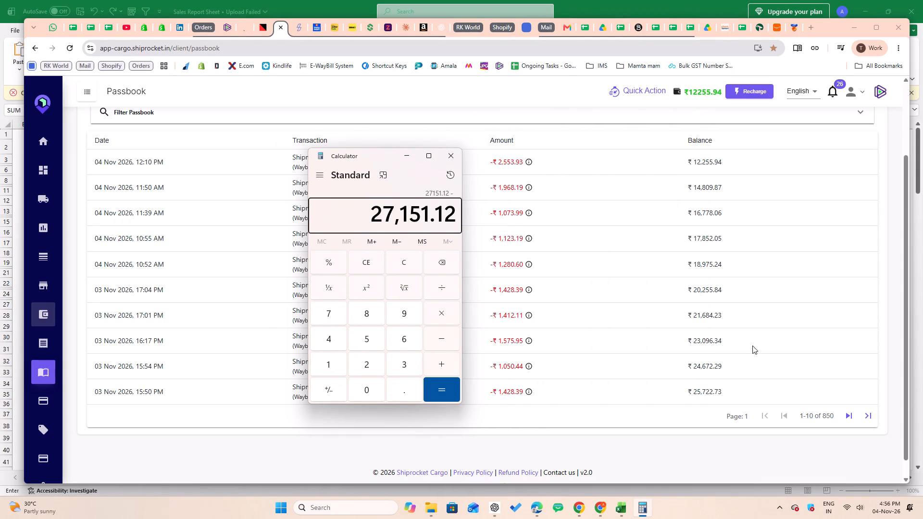
# Subtract the 03 Nov 2026 17:04 passbook balance 20,255.84 in Calculator, copy the difference, and close Calculator.
pyautogui.doubleClick(701, 285)
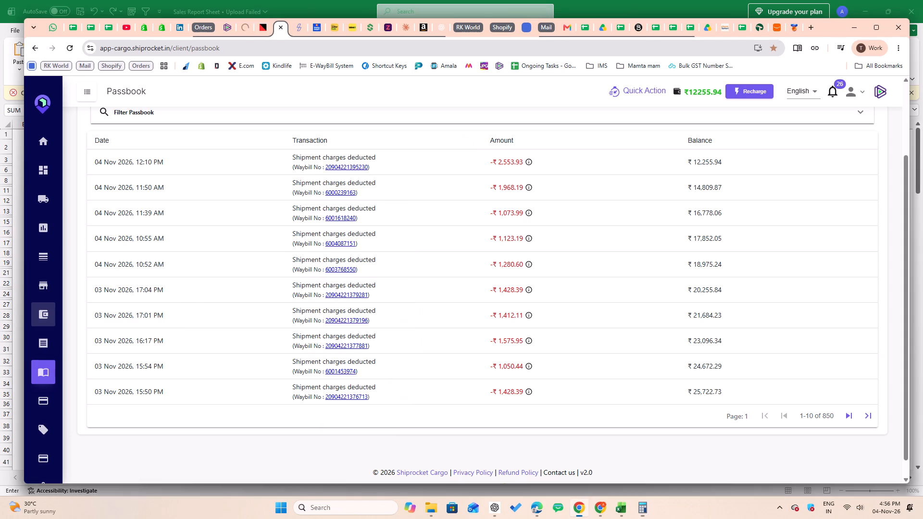
pyautogui.hotkey('ctrl', 'c')
pyautogui.hotkey('ctrl', 'c')
pyautogui.hotkey('ctrl', 'c')
pyautogui.hotkey('alt', 'Tab')
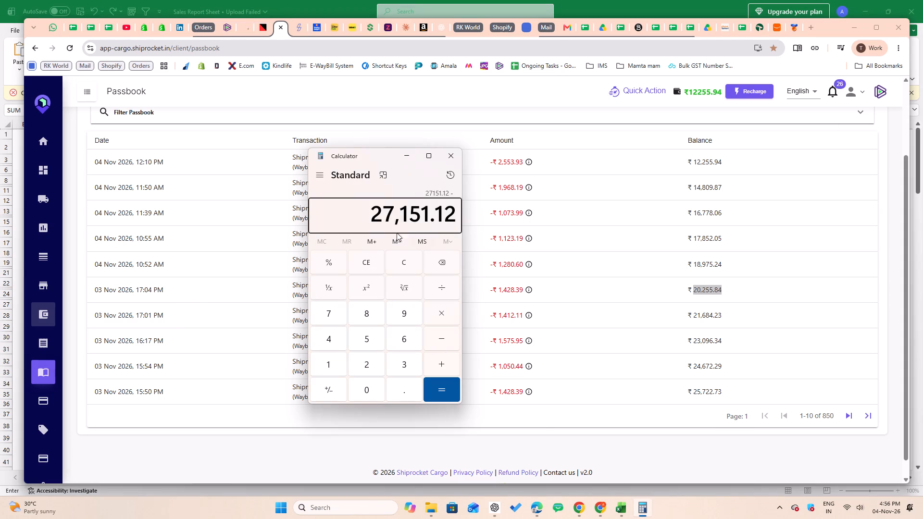
pyautogui.hotkey('ctrl', 'v')
pyautogui.press('Return')
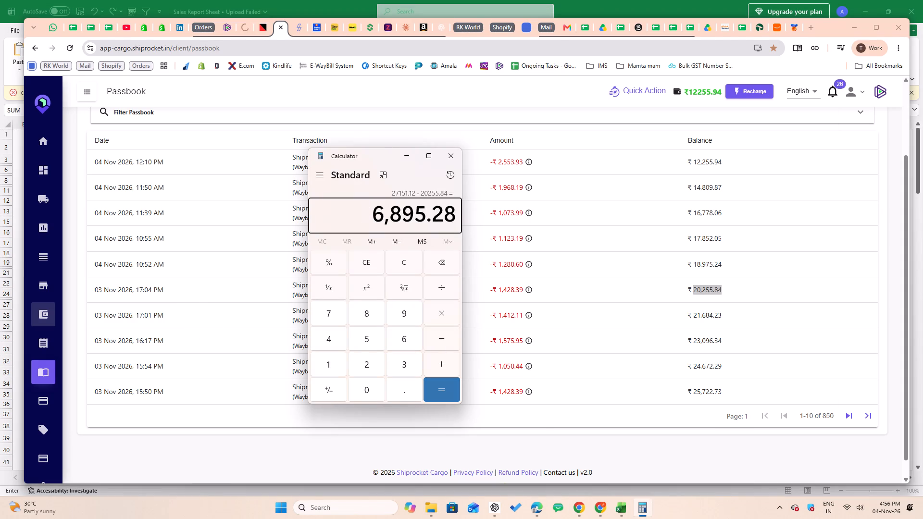
pyautogui.hotkey('ctrl', 'c')
pyautogui.hotkey('ctrl', 'c')
pyautogui.hotkey('ctrl', 'c')
pyautogui.click(456, 152)
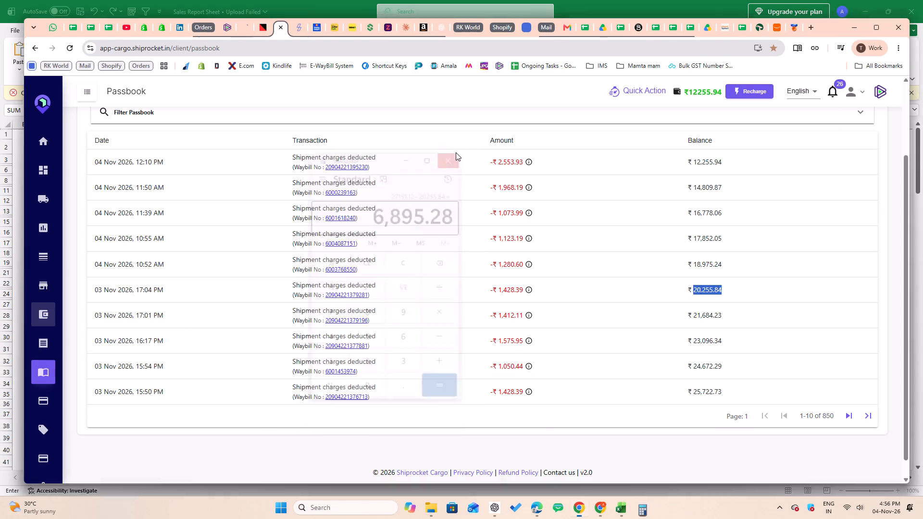
# Switch to Excel, complete the BRX16 sum with 6895.28, accept the suggested formula correction, and save the workbook.
pyautogui.hotkey('alt', 'Tab')
pyautogui.hotkey('ctrl', 'v')
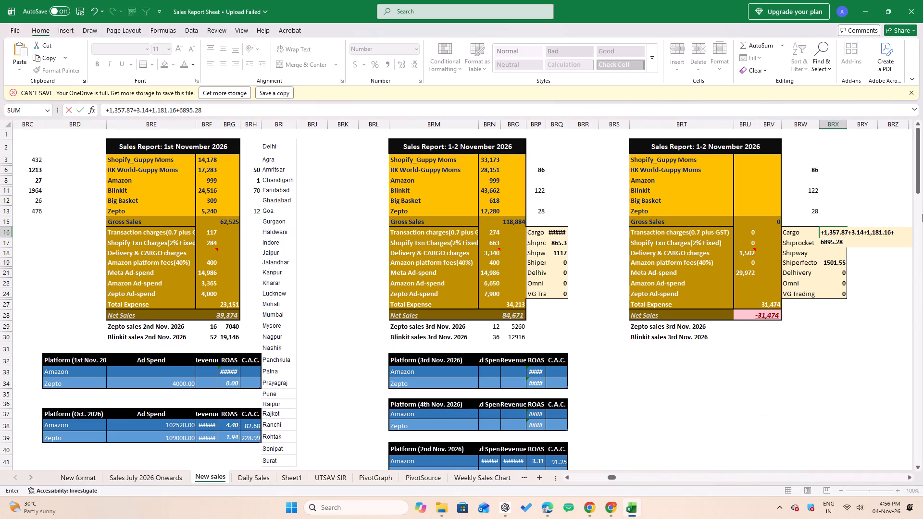
pyautogui.press('Return')
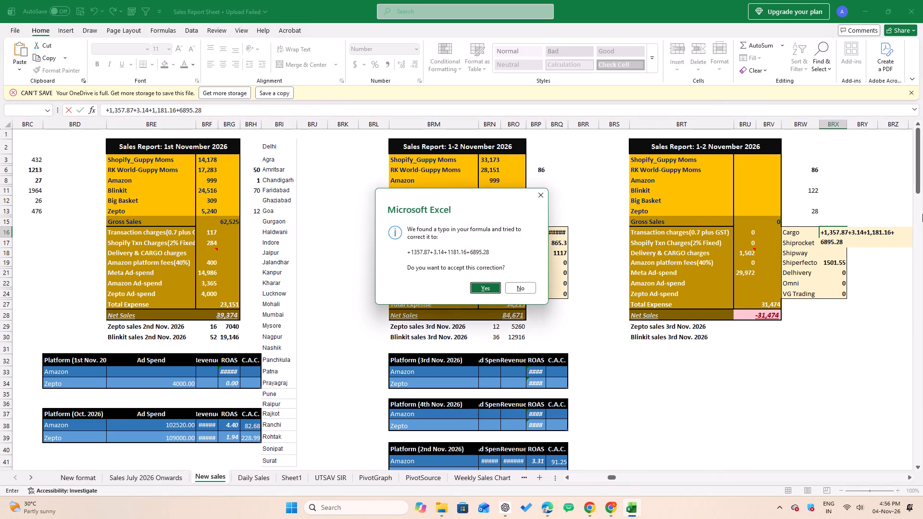
pyautogui.press('Return')
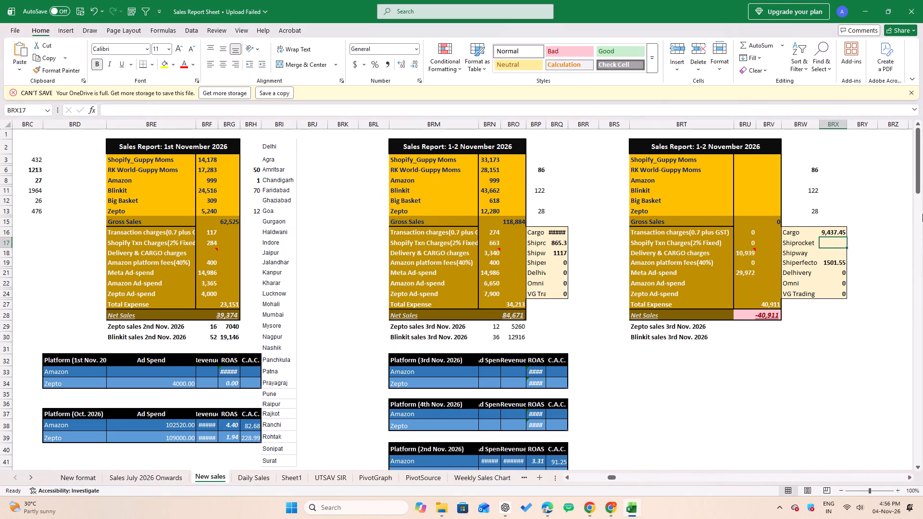
pyautogui.hotkey('ctrl', 's')
# Using the passbook balances in Chrome, calculate 20255.84 minus the 04 Nov 2026 12:10 balance 12255.94 in Calculator, copy the difference, and close Calculator.
pyautogui.hotkey('alt', 'Tab')
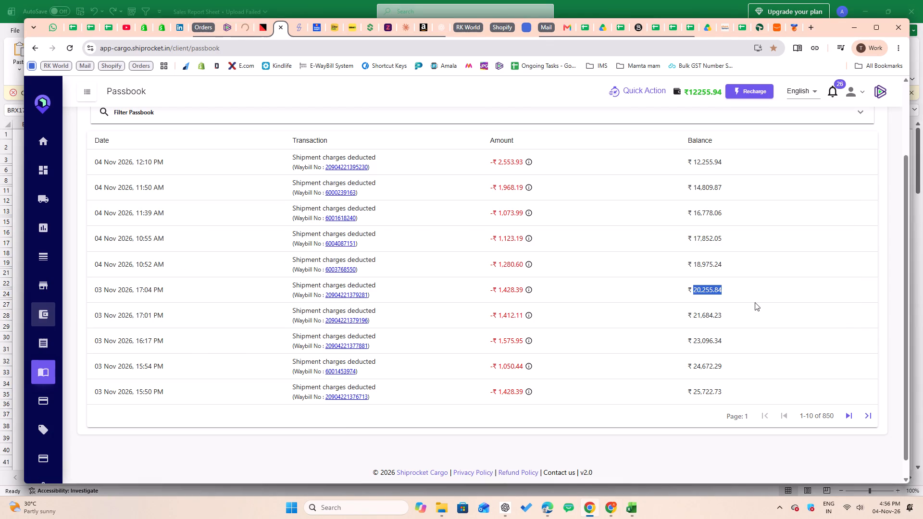
pyautogui.hotkey('alt', 'Tab')
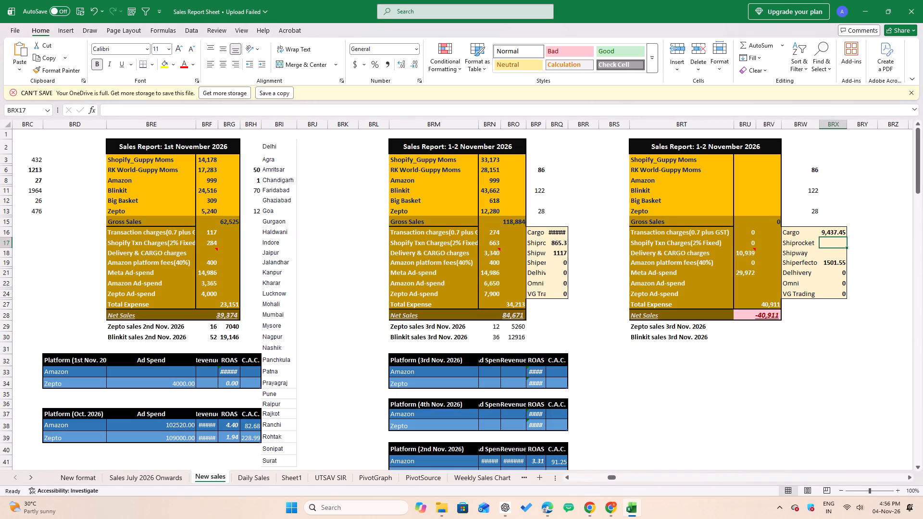
pyautogui.hotkey('alt', 'Tab')
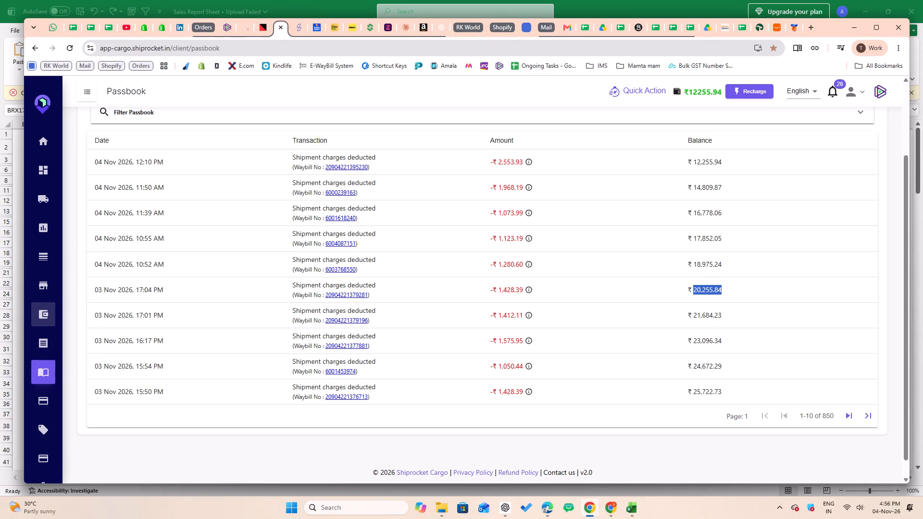
pyautogui.hotkey('ctrl', 'c')
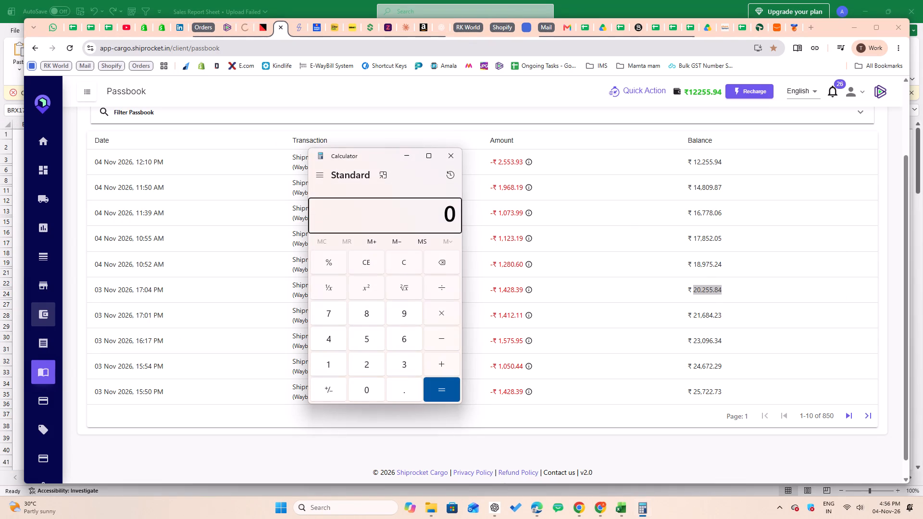
pyautogui.hotkey('ctrl', 'v')
pyautogui.press('-')
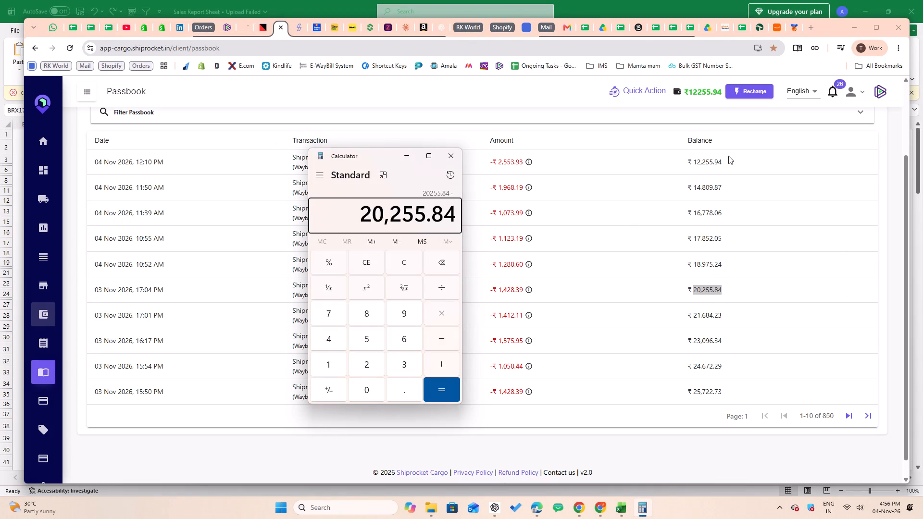
pyautogui.doubleClick(713, 161)
pyautogui.hotkey('ctrl', 'c')
pyautogui.hotkey('ctrl', 'c')
pyautogui.hotkey('alt', 'Tab')
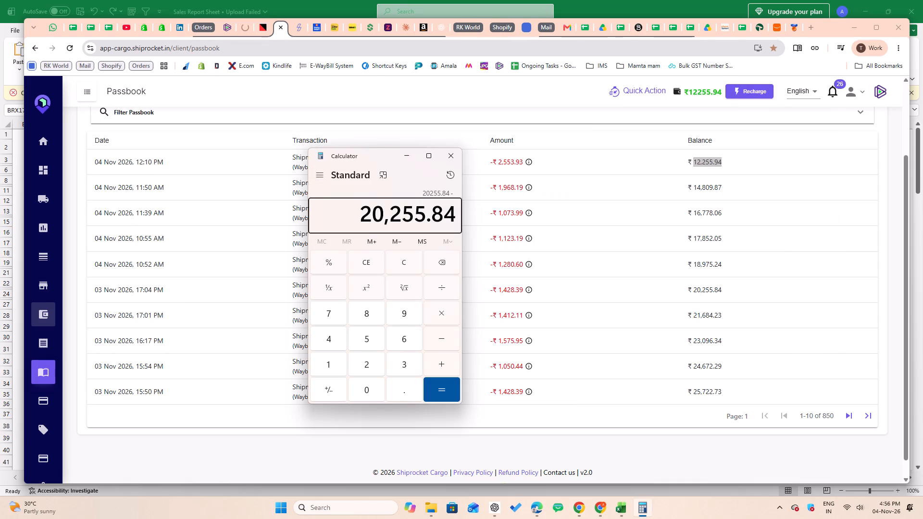
pyautogui.hotkey('ctrl', 'v')
pyautogui.press('Return')
pyautogui.hotkey('ctrl', 'c')
pyautogui.hotkey('ctrl', 'c')
pyautogui.hotkey('ctrl', 'c')
pyautogui.hotkey('ctrl', 'c')
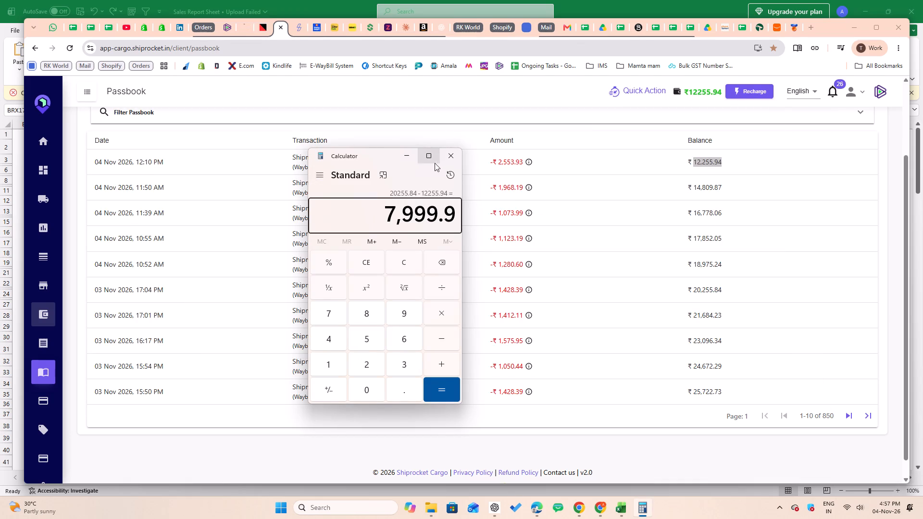
pyautogui.click(449, 160)
# Switch to Excel and enter a formula in cell BRY16 adding 7999.9 to the Cargo charge in BRX16.
pyautogui.hotkey('alt', 'Tab')
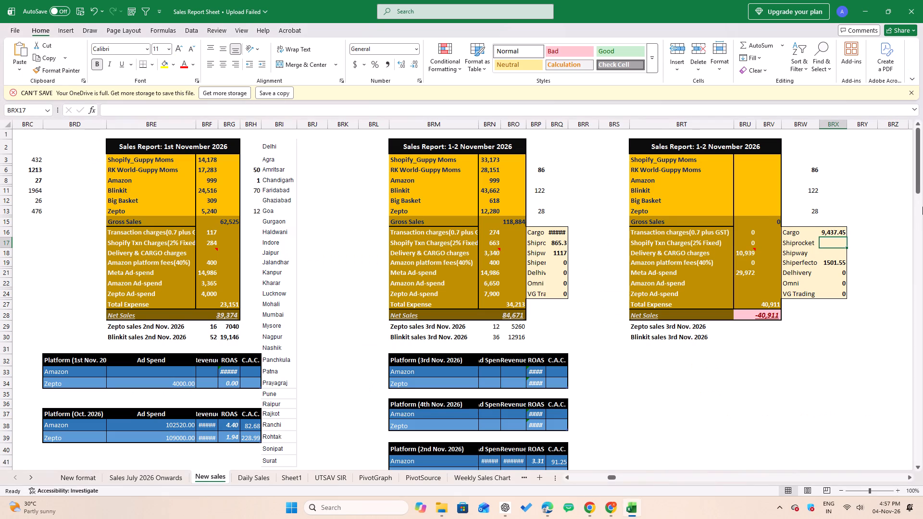
pyautogui.press('Up')
pyautogui.press('Right')
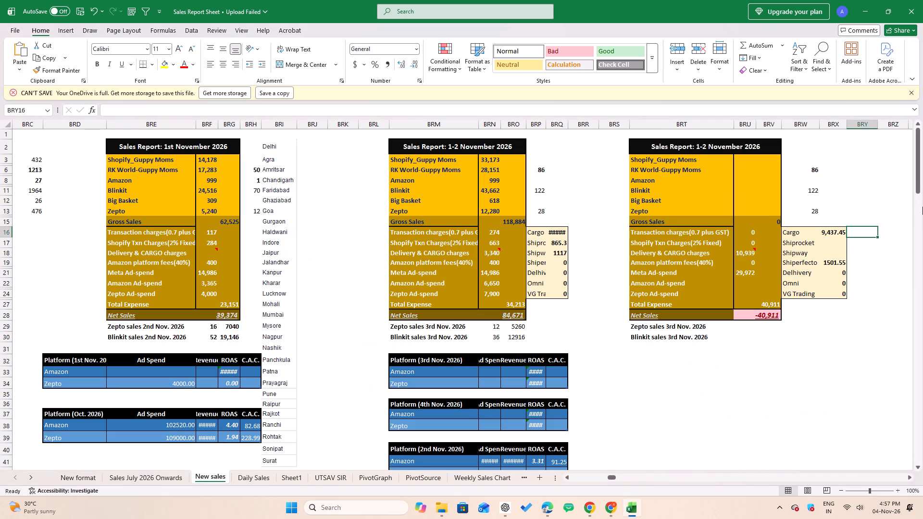
pyautogui.press('+')
pyautogui.hotkey('ctrl', 'v')
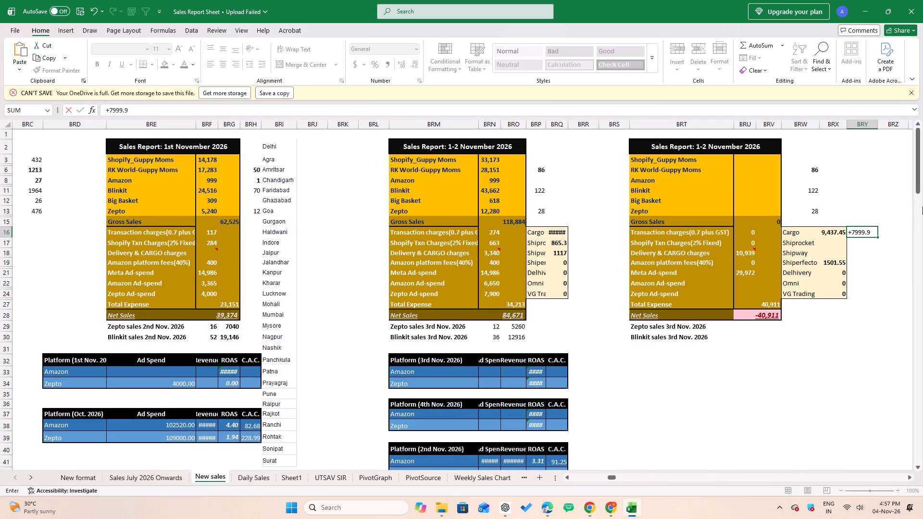
pyautogui.press('+')
pyautogui.press('Left')
pyautogui.press('Return')
# Label cell BRY15, above the new cargo total, "Till 4th" and save the workbook.
pyautogui.press('Up')
pyautogui.press('Up')
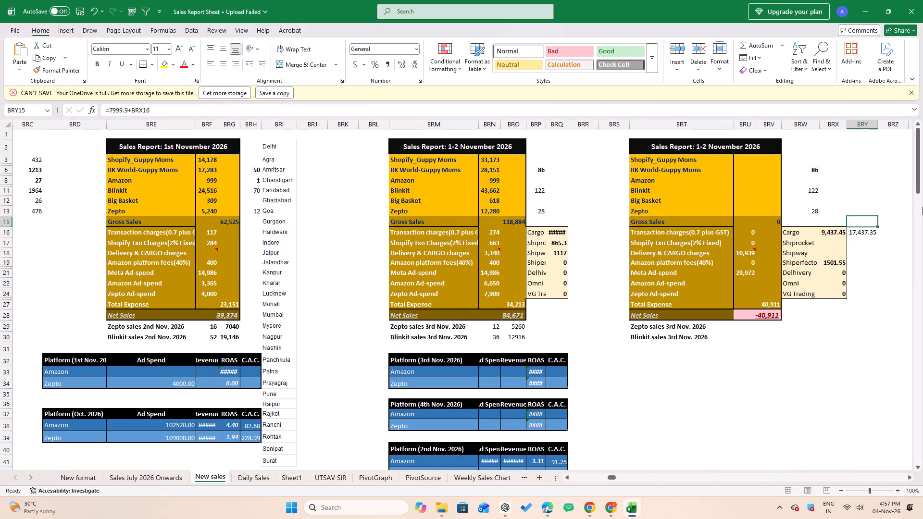
pyautogui.write('Till 4th')
pyautogui.press('Return')
pyautogui.hotkey('ctrl', 's')
# Save the workbook with the new cargo total and its label.
pyautogui.press('Left')
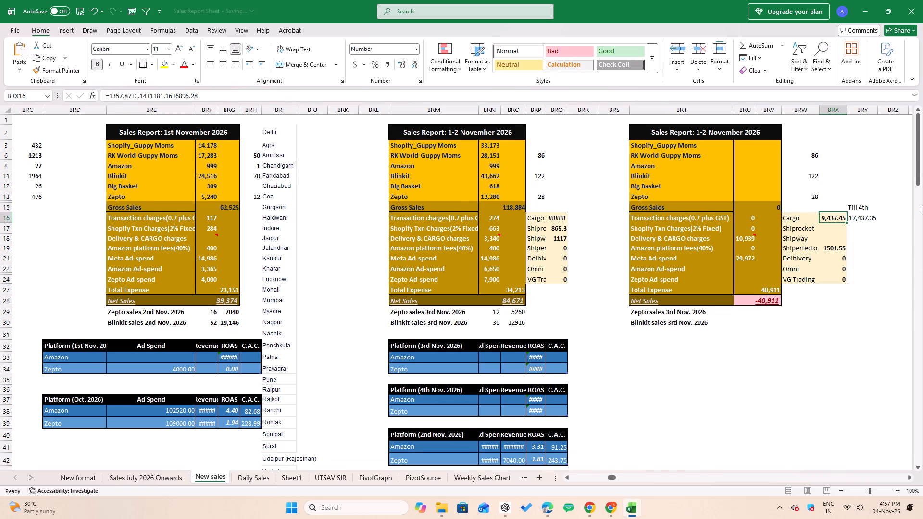
pyautogui.press('Left')
pyautogui.press('Up')
pyautogui.press('Right')
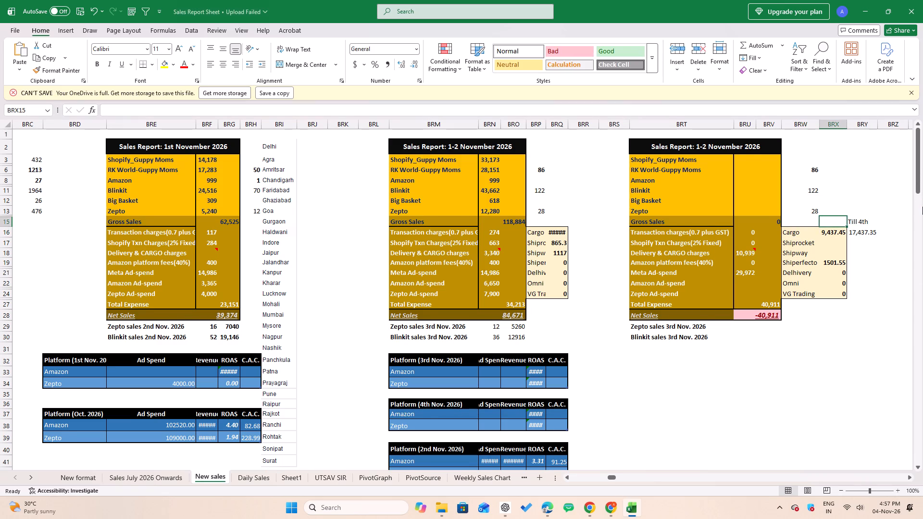
pyautogui.hotkey('ctrl', 's')
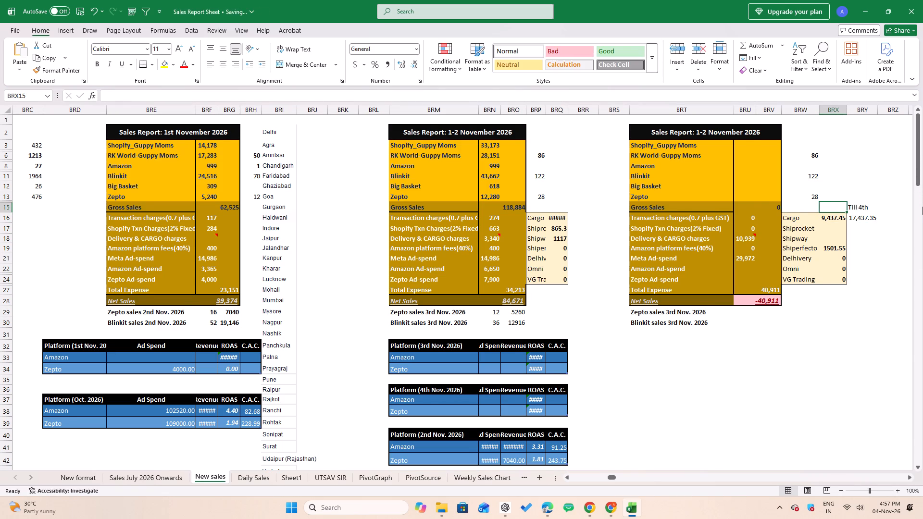
# Change the title above the rightmost sales report, in BRT2, to "Sales Report: 1-3 November 2026" and save the workbook.
pyautogui.press('Left')
pyautogui.press('Left')
pyautogui.press('Left')
pyautogui.press('Left')
pyautogui.hotkey('ctrl', 'Up')
pyautogui.press('F2')
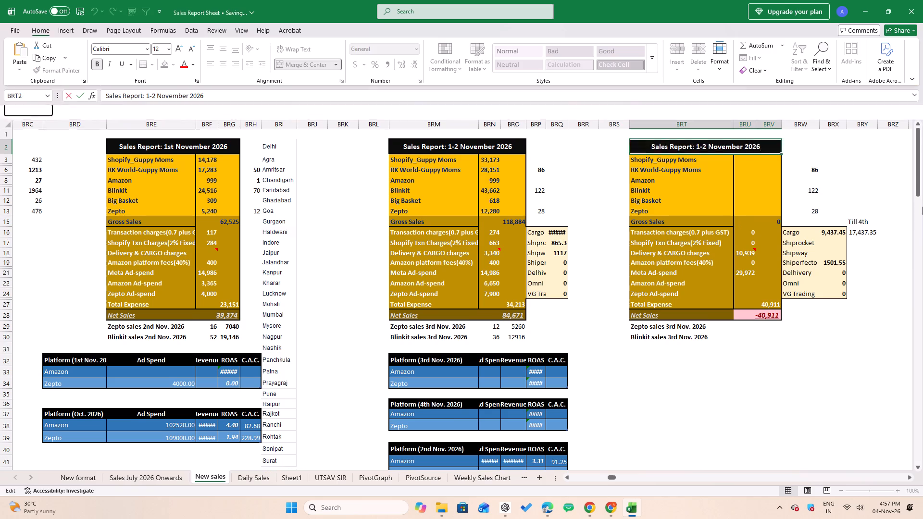
pyautogui.hotkey('ctrl', 'Left')
pyautogui.hotkey('ctrl', 'Left')
pyautogui.hotkey('ctrl', 'Left')
pyautogui.press('Delete')
pyautogui.press('3')
pyautogui.press('Return')
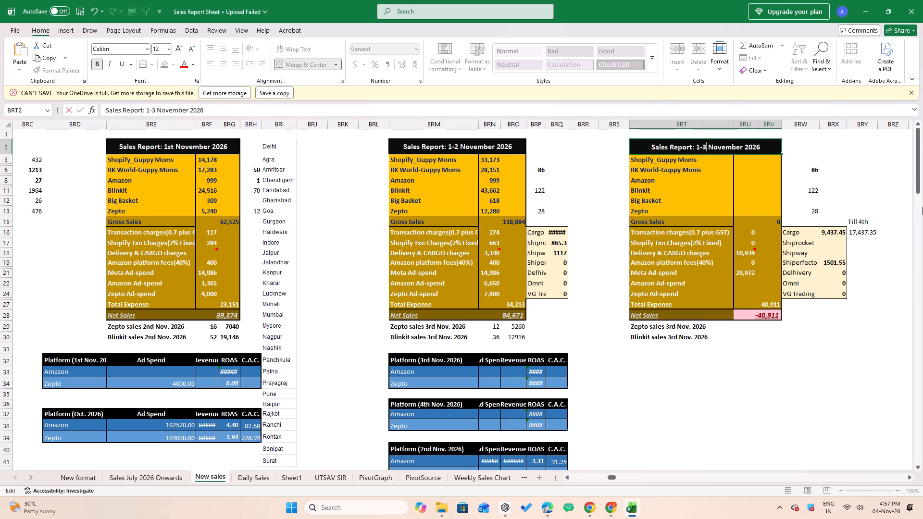
pyautogui.hotkey('ctrl', 's')
# Switch to Chrome and open the wallet transactions under Finances in Delhivery One.
pyautogui.press('Down')
pyautogui.press('Down')
pyautogui.press('Down')
pyautogui.press('Down')
pyautogui.press('Down')
pyautogui.press('Down')
pyautogui.press('Down')
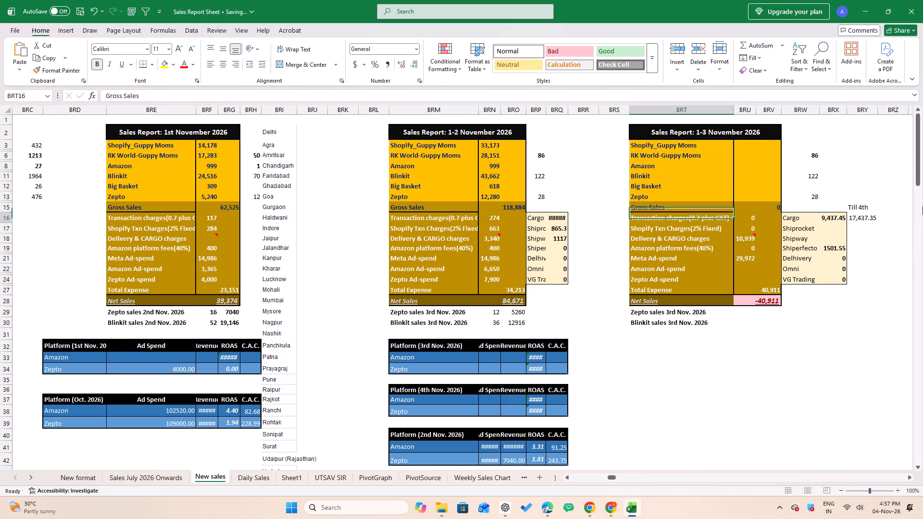
pyautogui.press('Down')
pyautogui.press('Right')
pyautogui.press('Right')
pyautogui.press('Right')
pyautogui.hotkey('alt', 'Tab')
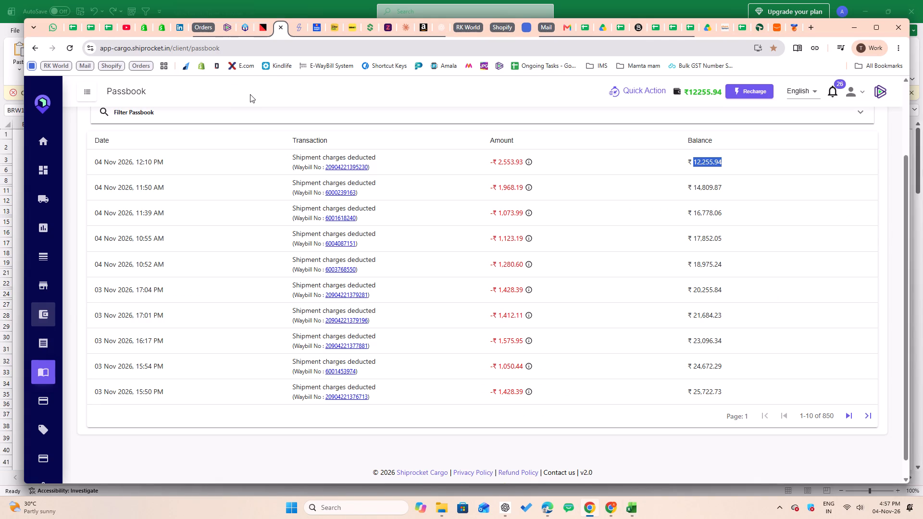
pyautogui.hotkey('ctrl', 'shift', 'Tab')
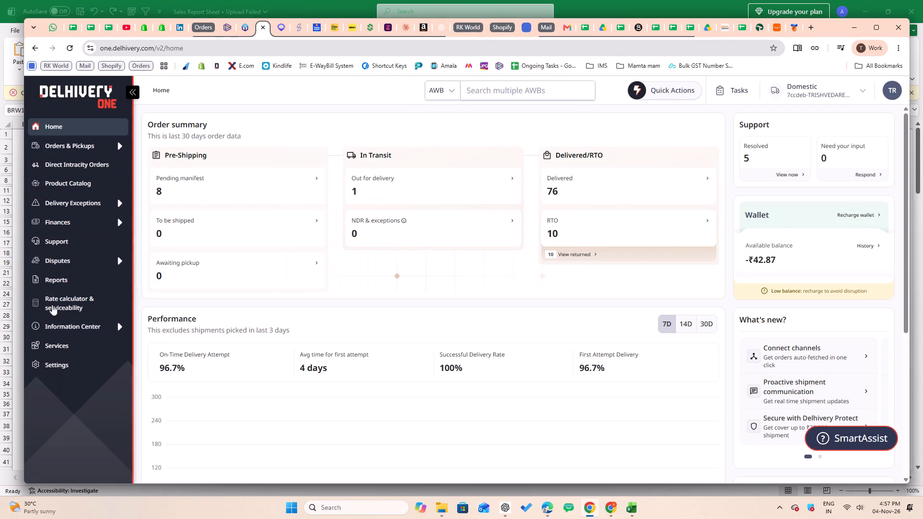
pyautogui.click(64, 224)
pyautogui.click(64, 245)
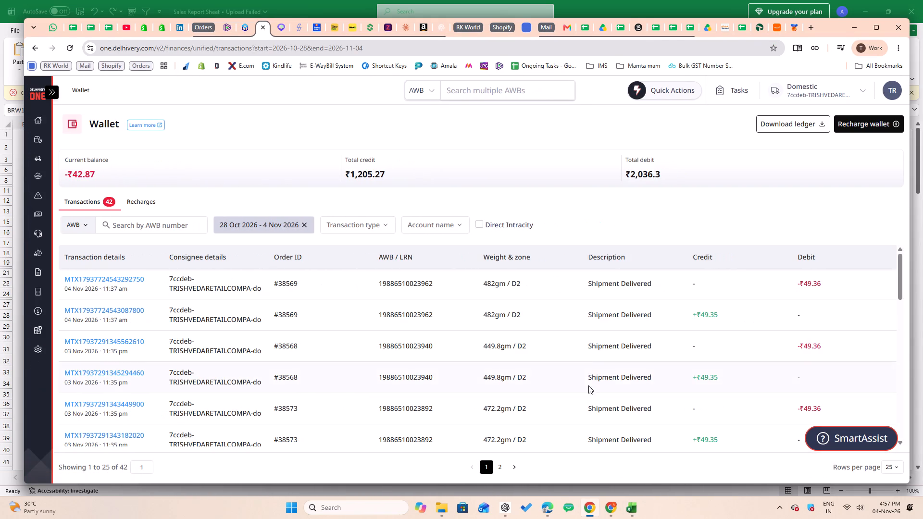
# Filter the Delhivery wallet transactions to the date range 1 Nov 2026 to 3 Nov 2026.
pyautogui.click(301, 226)
pyautogui.click(280, 226)
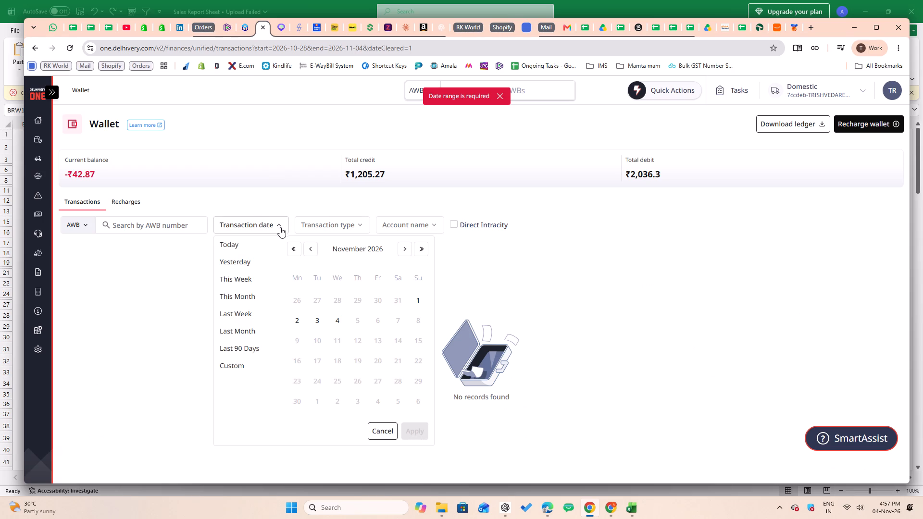
pyautogui.click(415, 297)
pyautogui.click(319, 318)
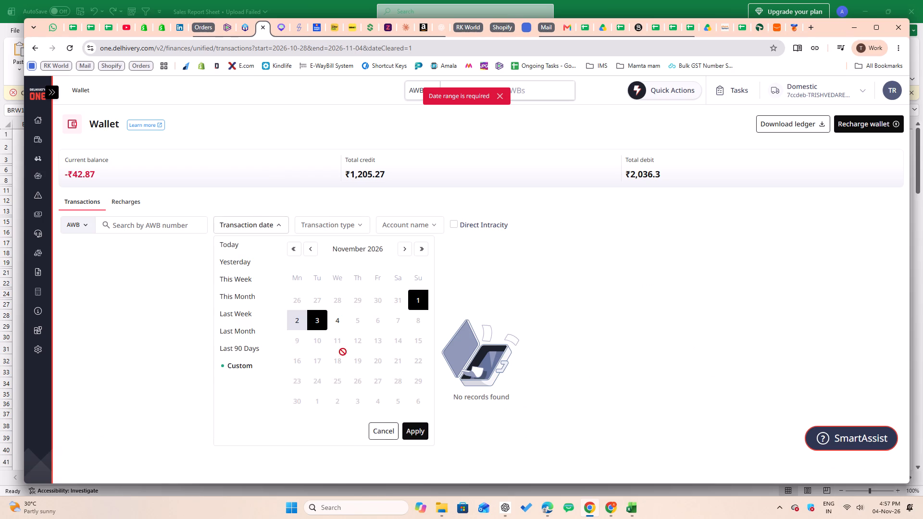
pyautogui.click(417, 433)
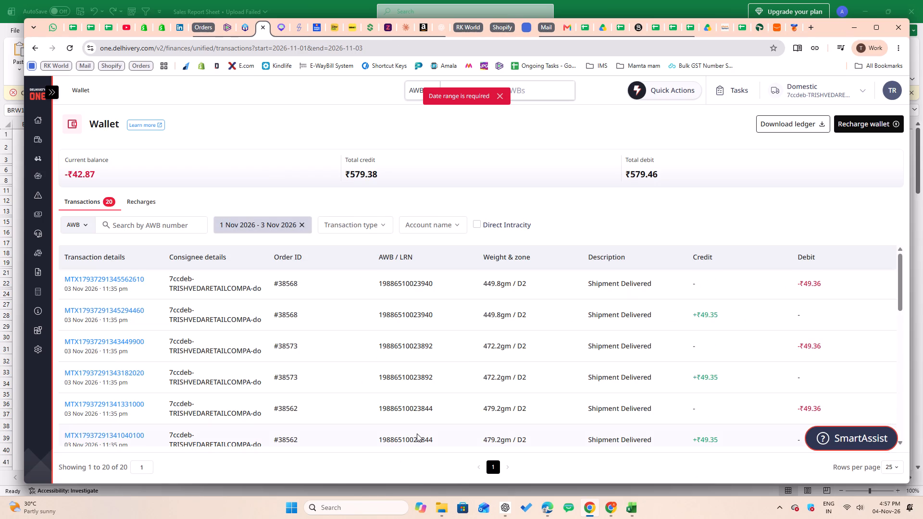
# Extend the Delhivery wallet transaction filter to the date range 1 Nov 2026 to 4 Nov 2026.
pyautogui.click(291, 222)
pyautogui.click(412, 300)
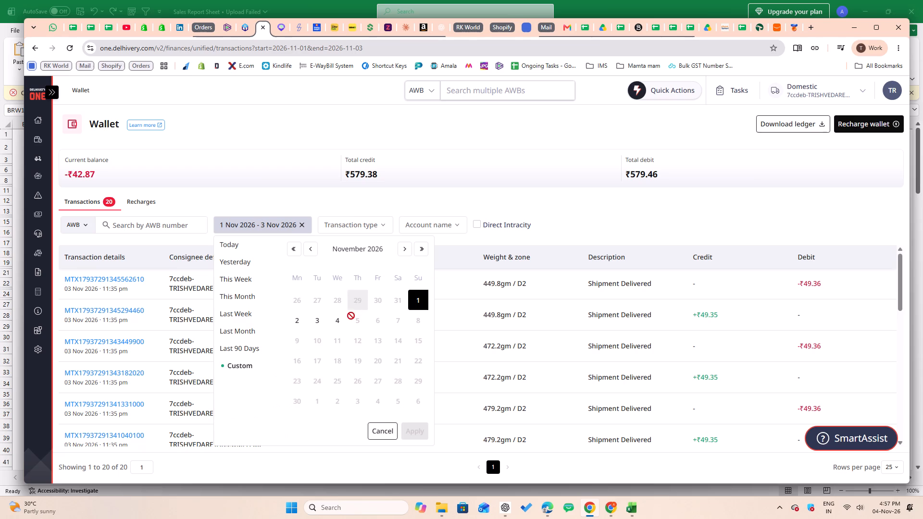
pyautogui.click(343, 323)
pyautogui.click(419, 429)
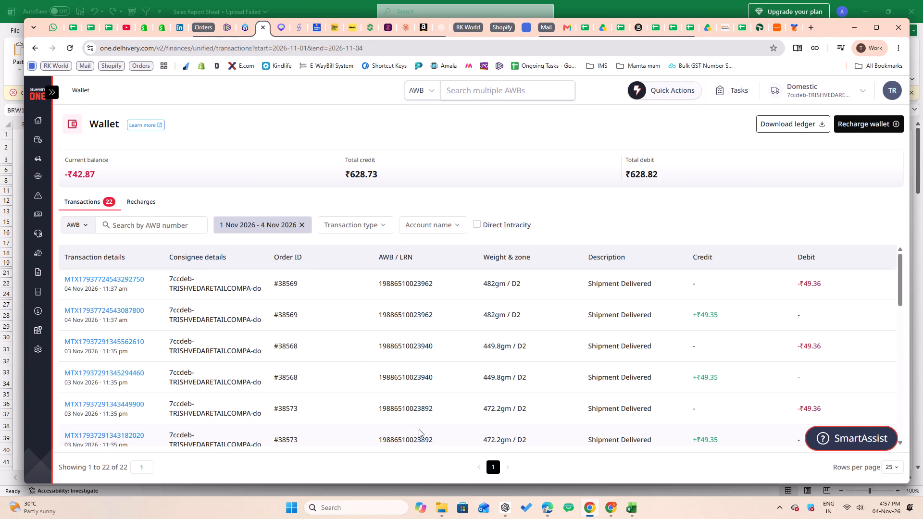
# Switch to Excel and go down the courier charges list of the 1-3 November report to the Omni row.
pyautogui.hotkey('alt', 'Tab')
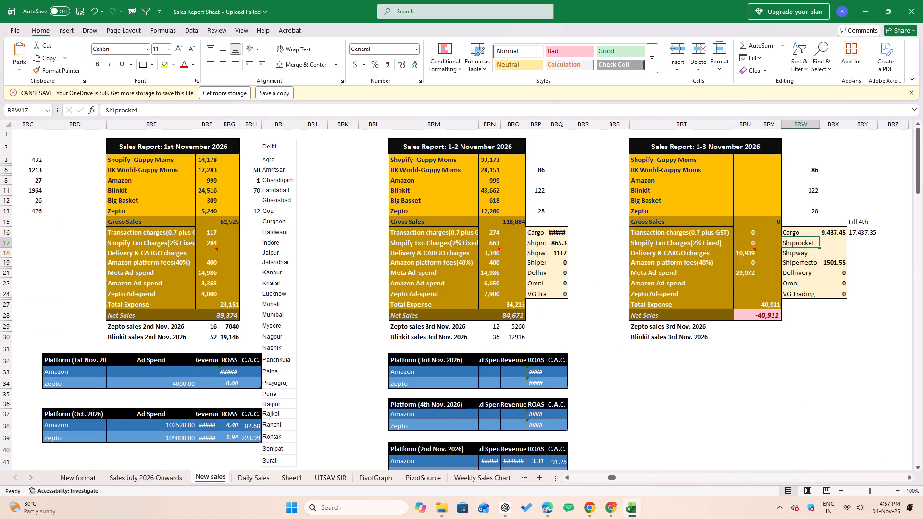
pyautogui.press('Down')
pyautogui.press('Down')
pyautogui.press('Down')
pyautogui.press('Down')
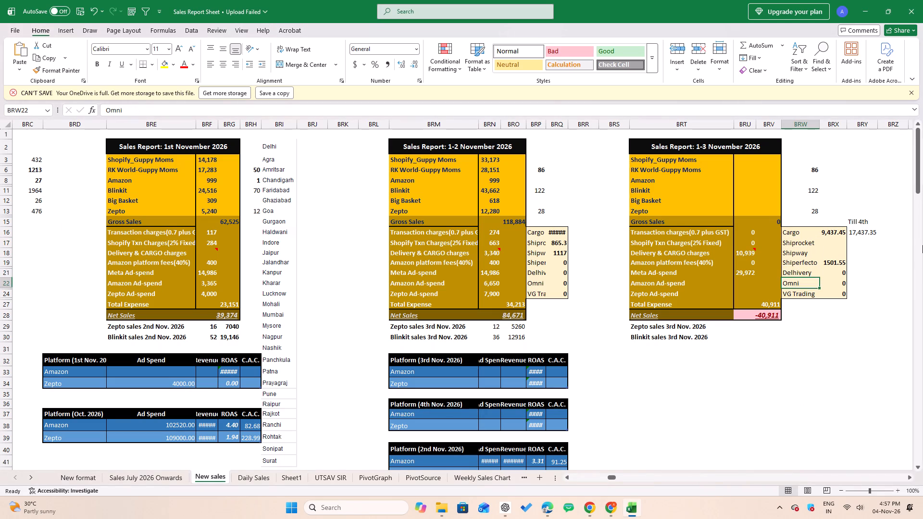
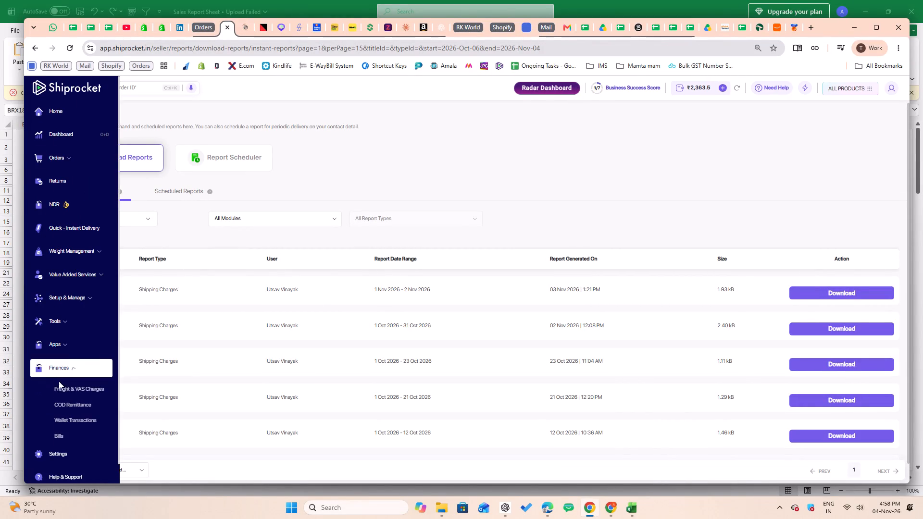
# Open Freight & VAS Charges under Finances in Shiprocket.
pyautogui.click(62, 388)
# Switch to Shipway's billing invoices and save the 31 Oct 2026 invoice SHIP-163951 as a PDF in Downloads, closing the opened file.
pyautogui.hotkey('ctrl', 'Tab')
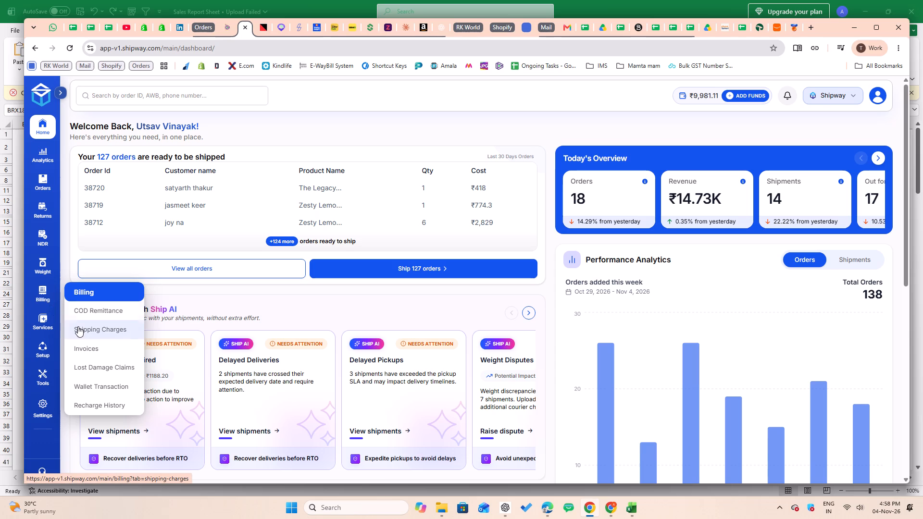
pyautogui.click(81, 346)
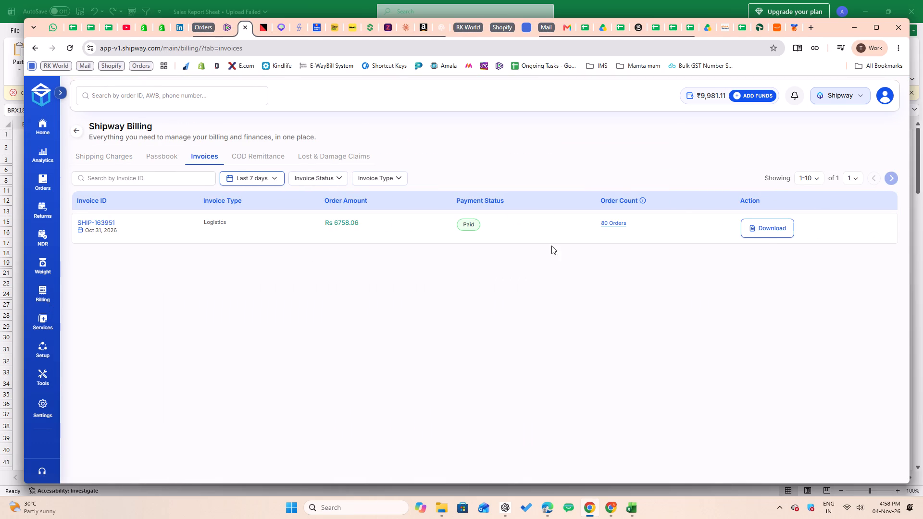
pyautogui.click(766, 229)
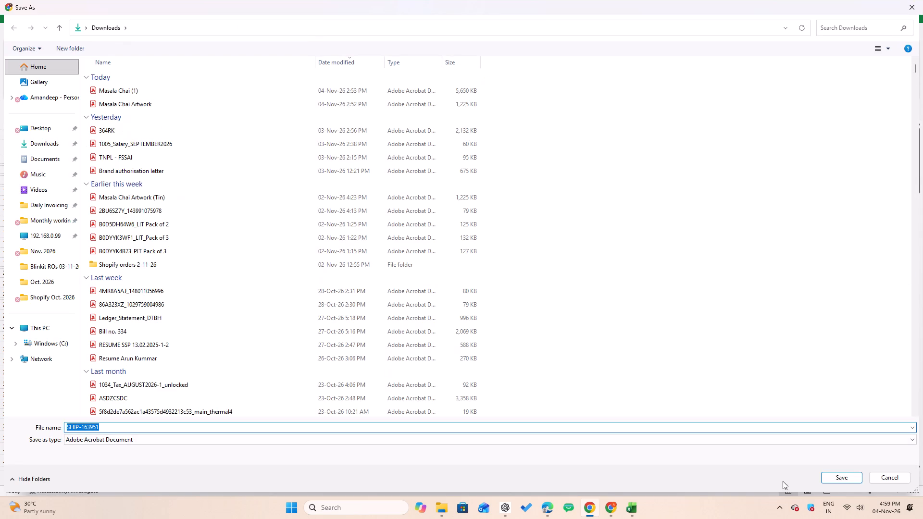
pyautogui.click(836, 477)
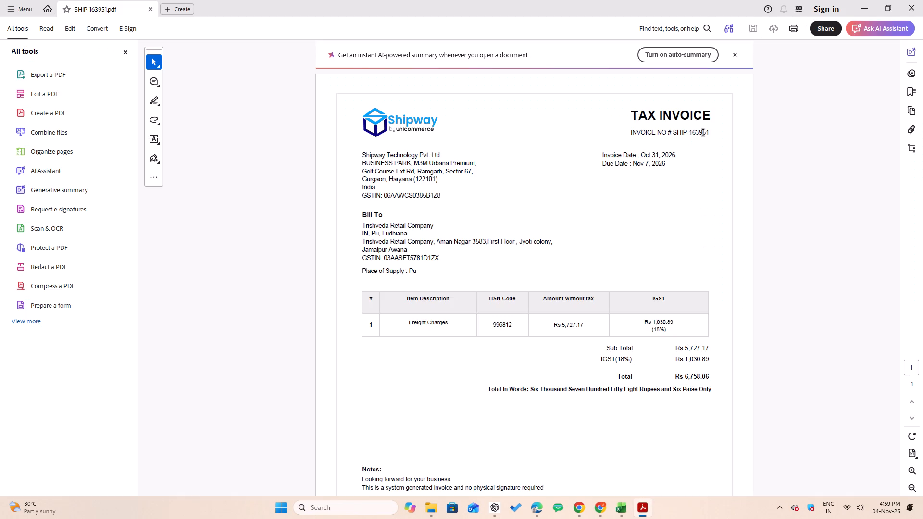
pyautogui.click(913, 11)
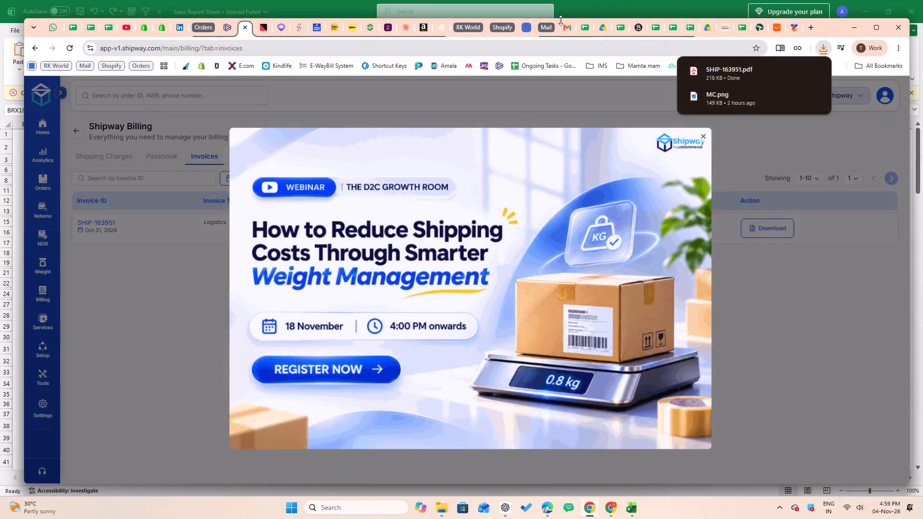
pyautogui.click(705, 134)
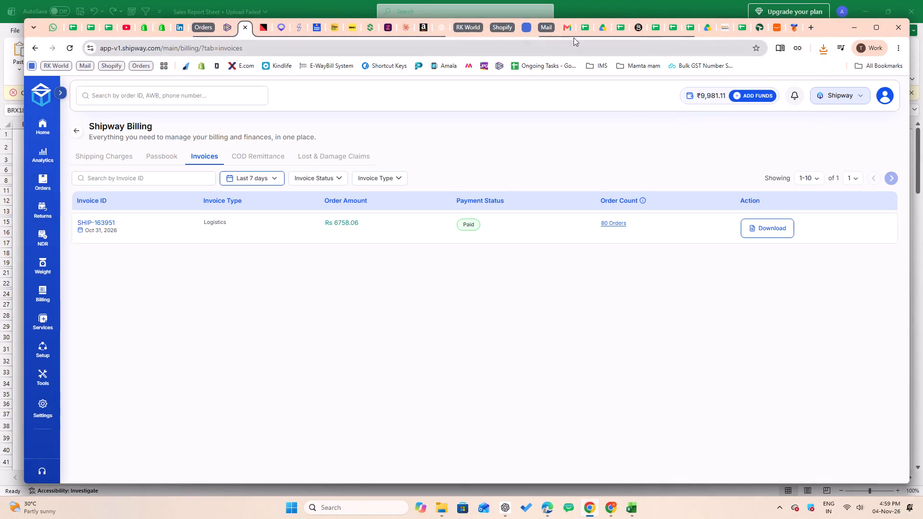
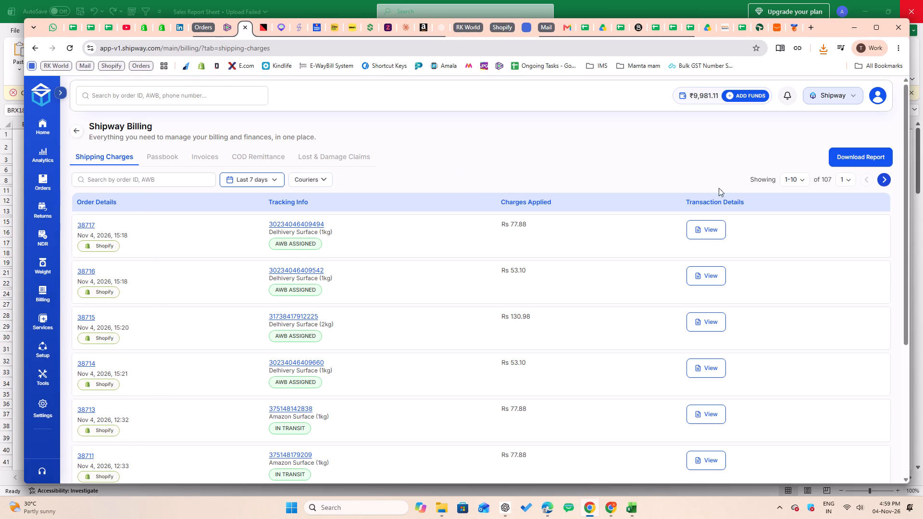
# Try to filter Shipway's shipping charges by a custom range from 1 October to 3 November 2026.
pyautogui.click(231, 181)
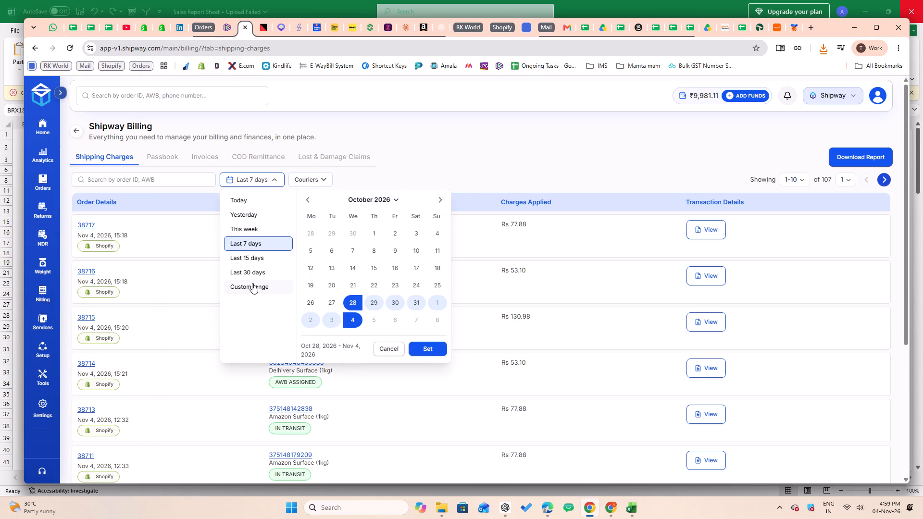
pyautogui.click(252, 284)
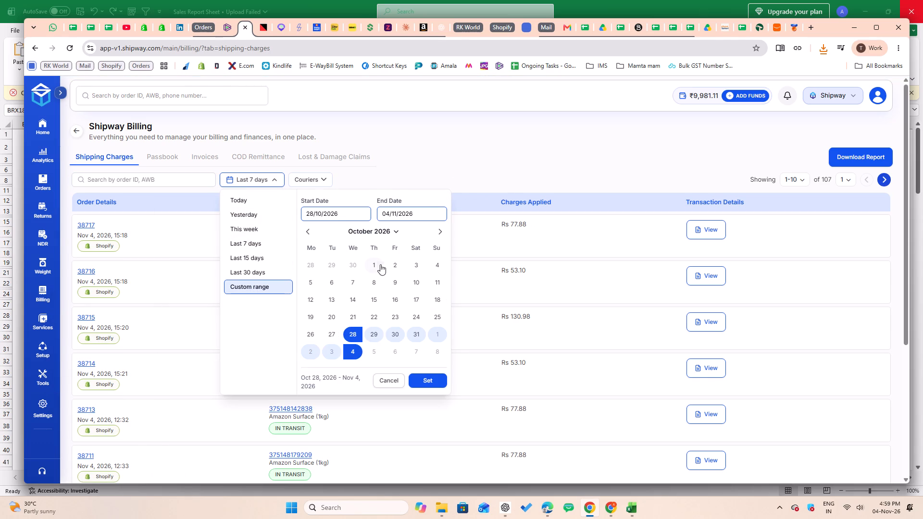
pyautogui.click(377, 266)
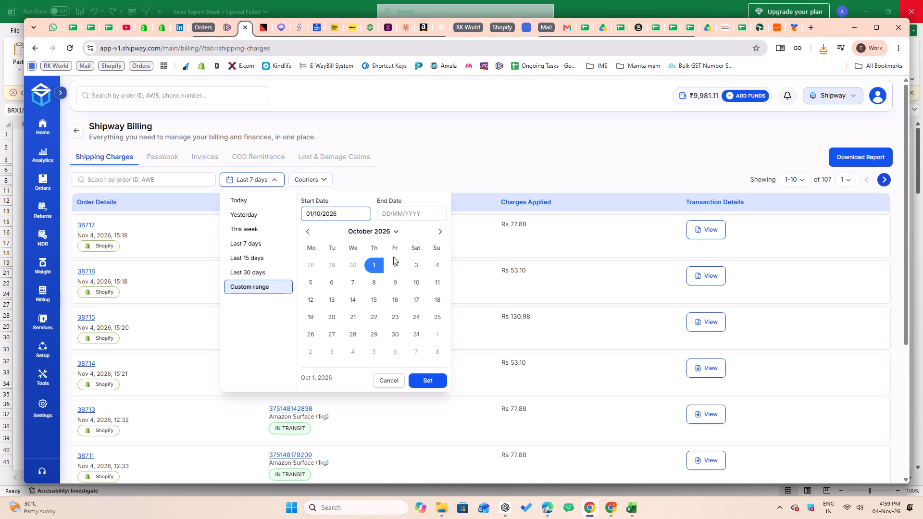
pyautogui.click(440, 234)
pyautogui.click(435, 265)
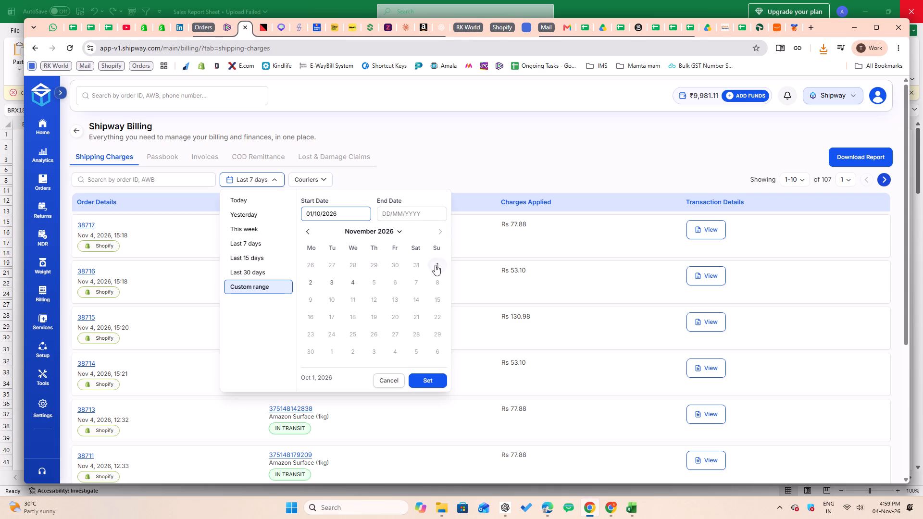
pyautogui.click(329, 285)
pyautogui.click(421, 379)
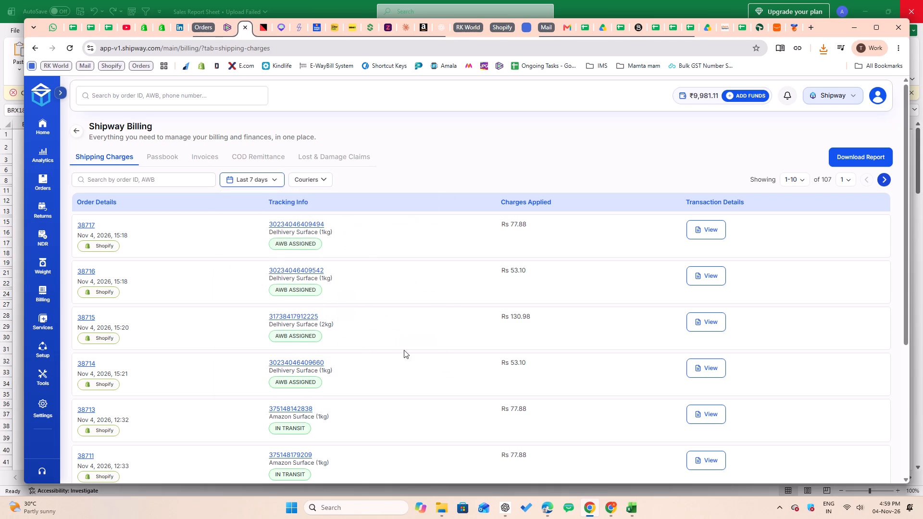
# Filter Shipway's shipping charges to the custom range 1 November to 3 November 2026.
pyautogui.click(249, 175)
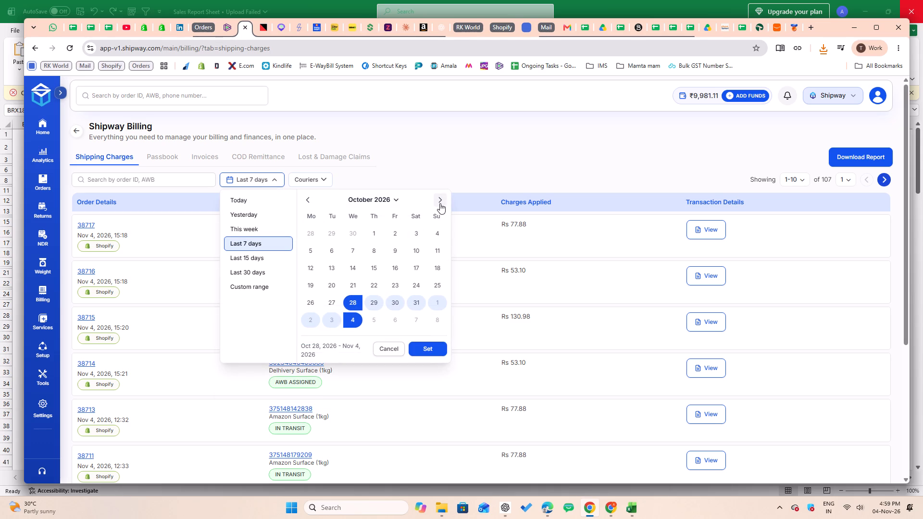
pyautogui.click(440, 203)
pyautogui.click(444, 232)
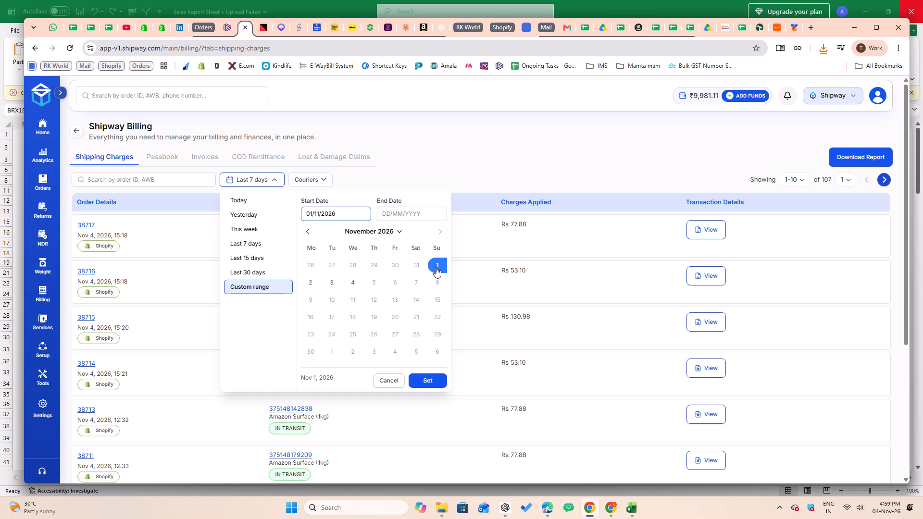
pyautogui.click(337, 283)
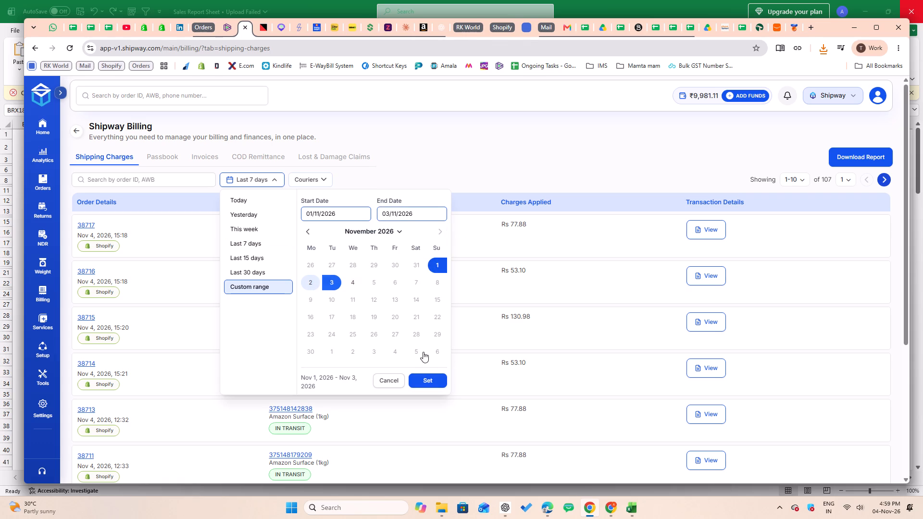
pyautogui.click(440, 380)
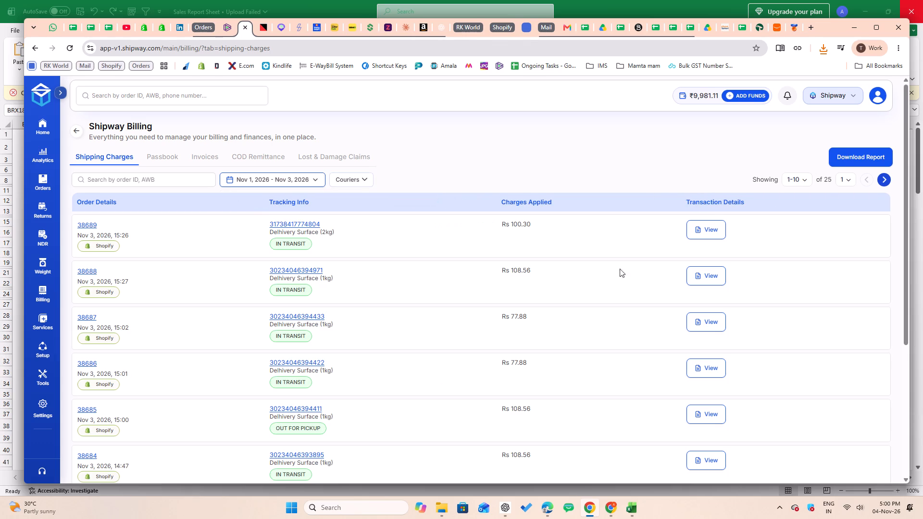
# Filter Shipway's shipping charges to 1–4 November 2026 and request the report for that range.
pyautogui.click(317, 180)
pyautogui.click(437, 265)
pyautogui.click(352, 284)
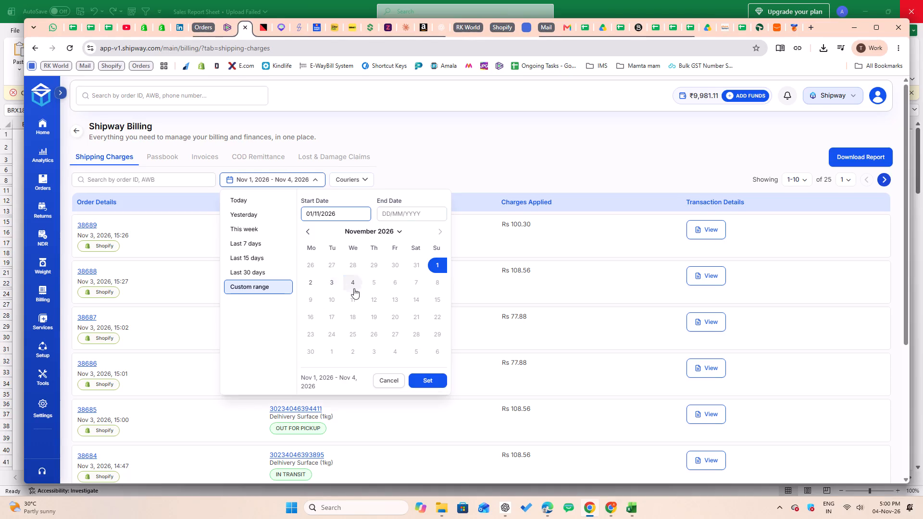
pyautogui.click(420, 379)
pyautogui.click(875, 163)
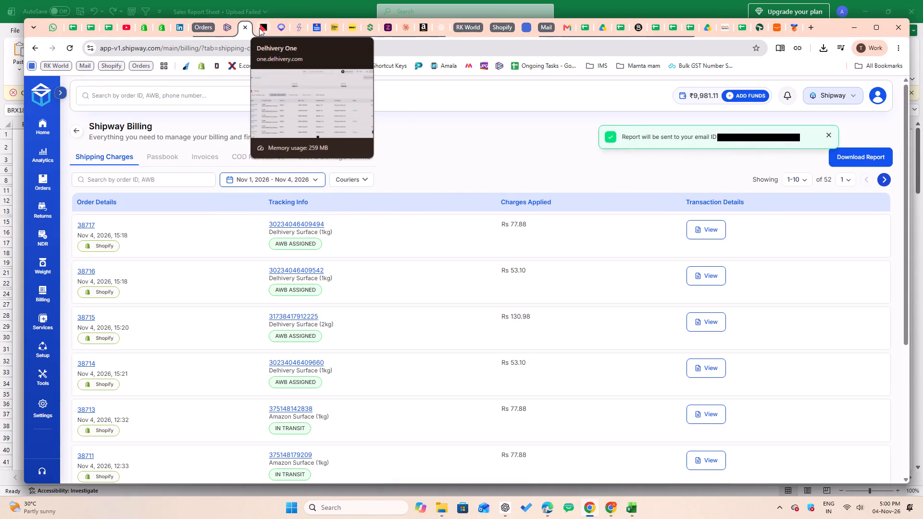
# In the Excel 1-3 November 2026 report, enter 0 for Delhivery in the Till 4th column.
pyautogui.hotkey('alt', 'Tab')
pyautogui.press('Down')
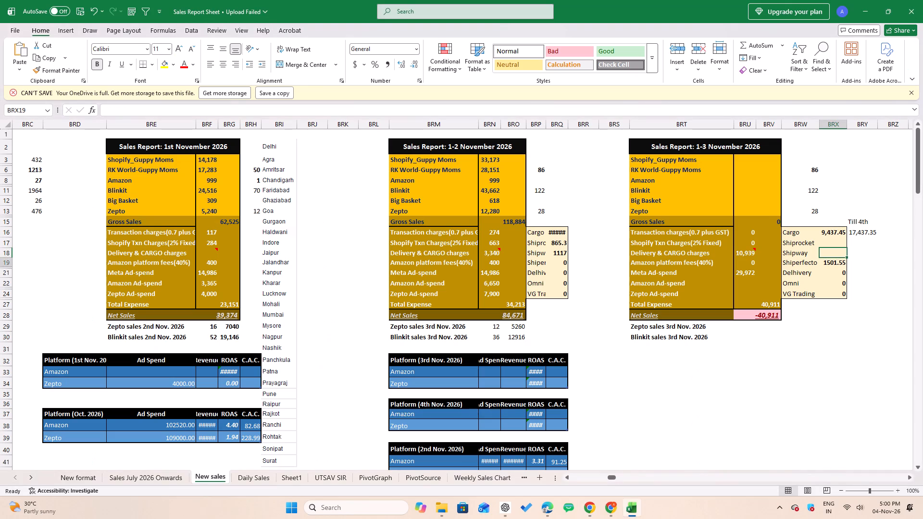
pyautogui.press('Down')
pyautogui.press('Right')
pyautogui.press('0')
pyautogui.press('Down')
# Go to Shiperfecto's Till 4th cell and bring up Shiperfecto's wallet transactions in the browser to check its charges.
pyautogui.press('Up')
pyautogui.press('Up')
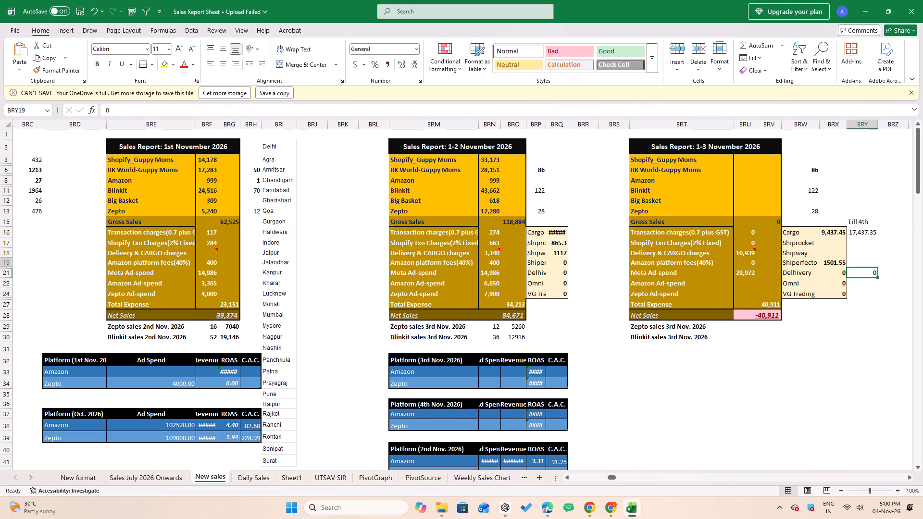
pyautogui.hotkey('alt', 'Tab')
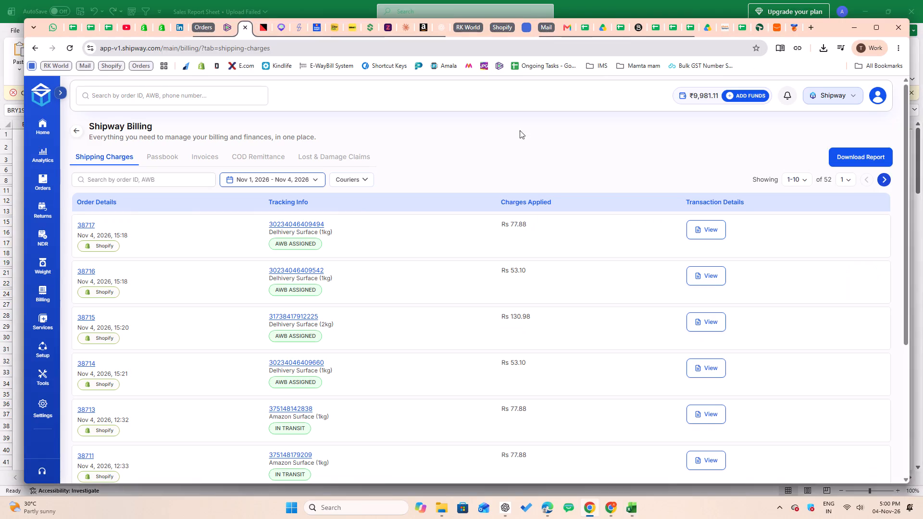
pyautogui.click(300, 26)
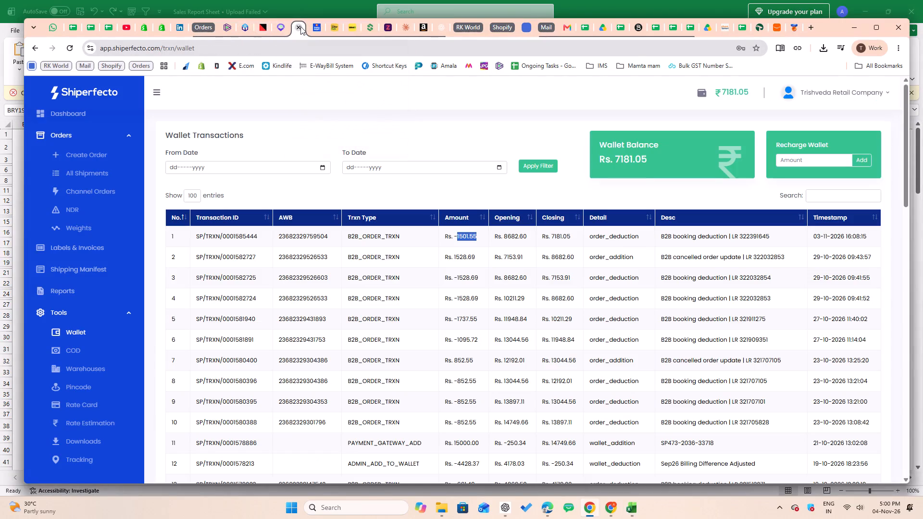
# In the Excel 1-3 November 2026 report, enter Check for Shiperfecto in the Till 4th column and save the workbook.
pyautogui.hotkey('alt', 'Tab')
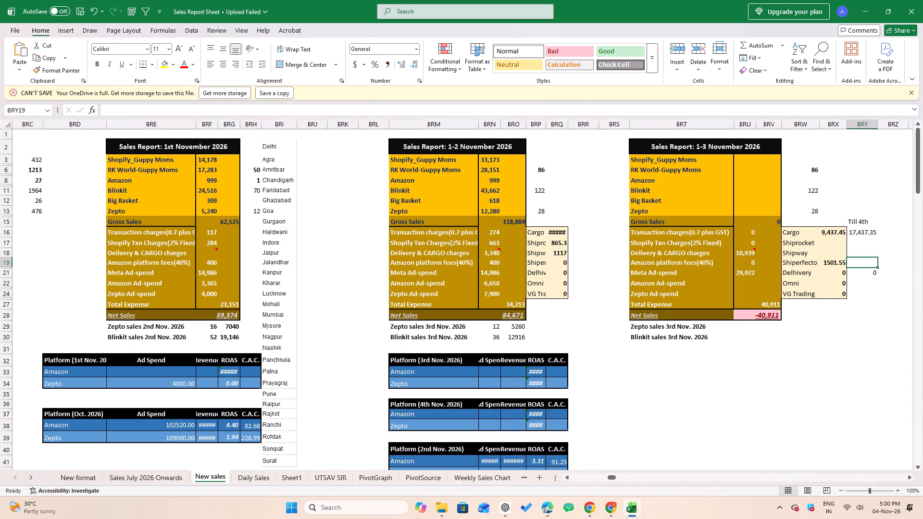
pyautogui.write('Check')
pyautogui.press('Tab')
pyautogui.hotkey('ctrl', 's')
# Fill Delhivery's Till 4th value down to the Omni and VG Trading rows and save the workbook.
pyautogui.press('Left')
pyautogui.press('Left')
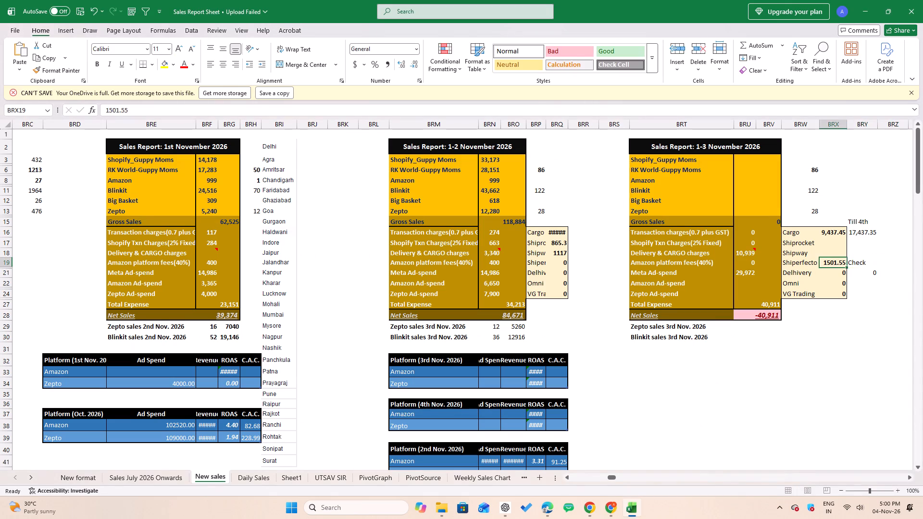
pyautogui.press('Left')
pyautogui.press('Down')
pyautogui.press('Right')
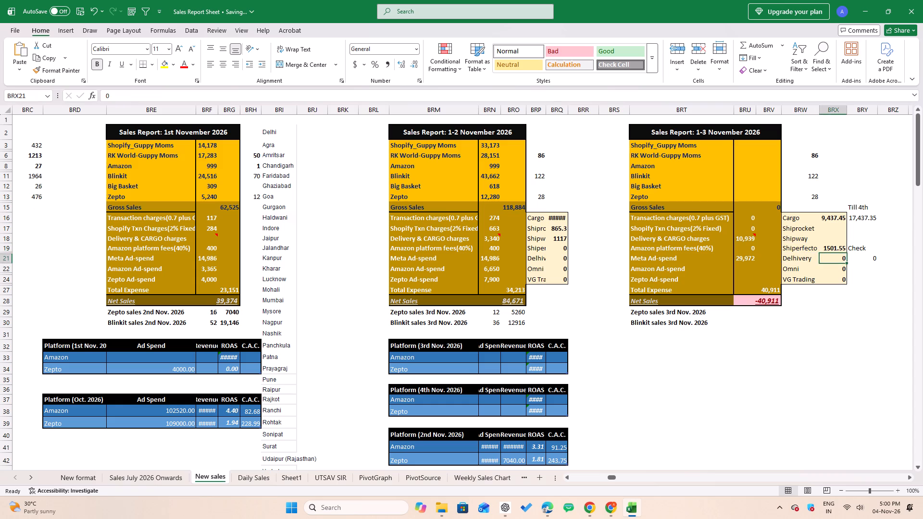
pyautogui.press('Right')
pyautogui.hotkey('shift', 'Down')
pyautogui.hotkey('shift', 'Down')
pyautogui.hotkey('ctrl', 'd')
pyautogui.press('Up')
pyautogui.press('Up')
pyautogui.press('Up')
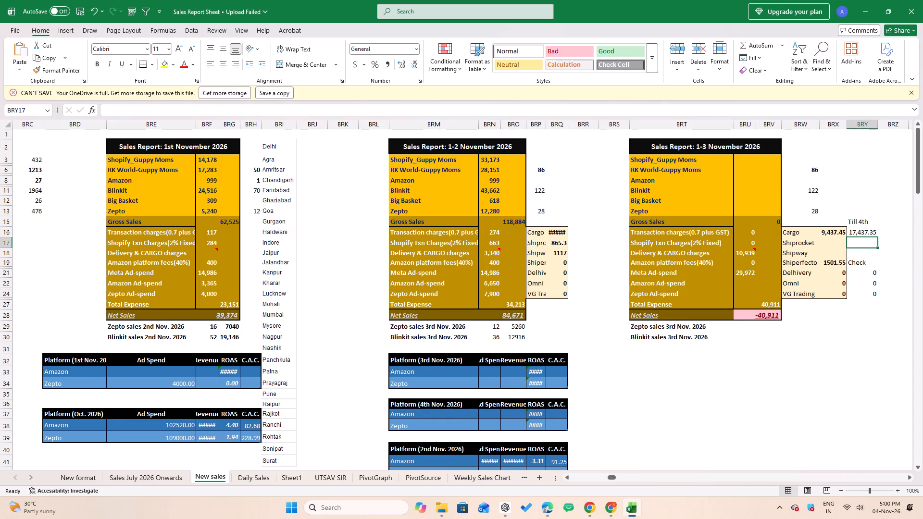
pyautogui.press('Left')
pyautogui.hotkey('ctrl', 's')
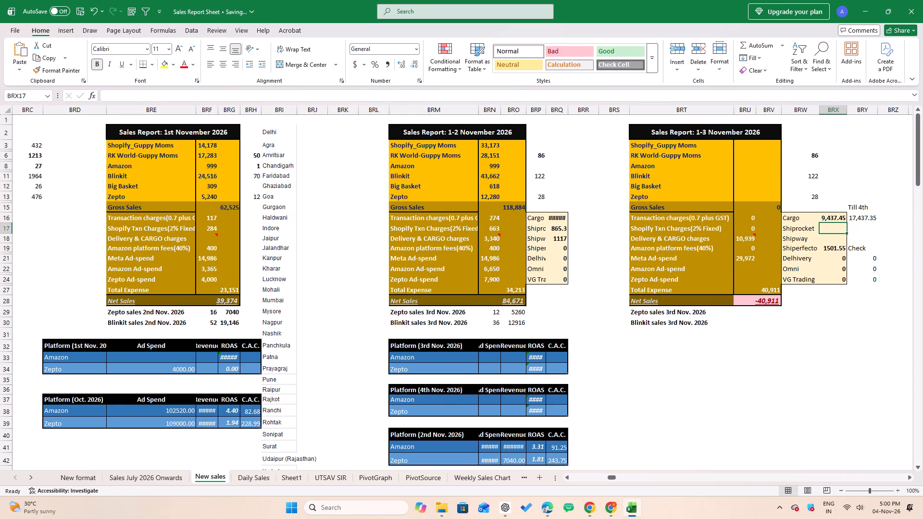
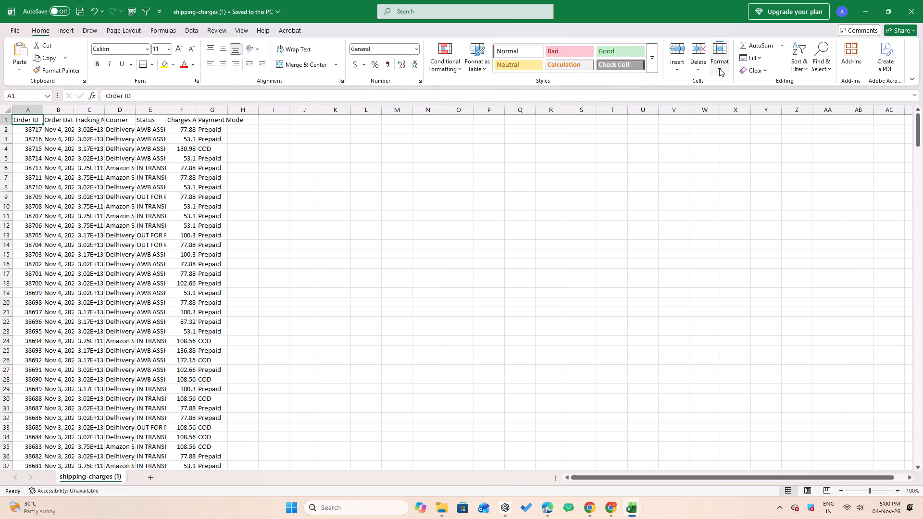
# Fit the column widths to their contents in the shipping-charges (1) sheet and freeze its header row.
pyautogui.hotkey('ctrl', 'q')
# Select all Order Date entries from B2 to the last row and start converting them with Text to Columns as delimited data.
pyautogui.press('Up')
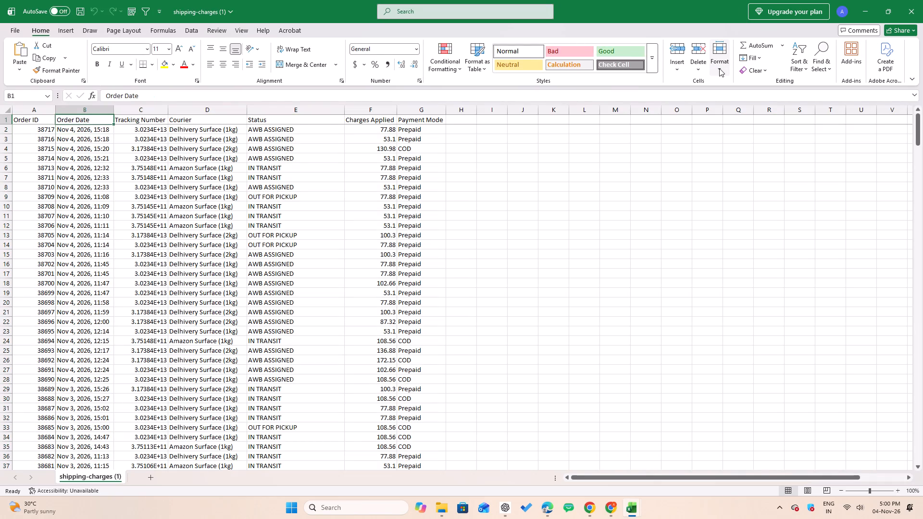
pyautogui.press('Down')
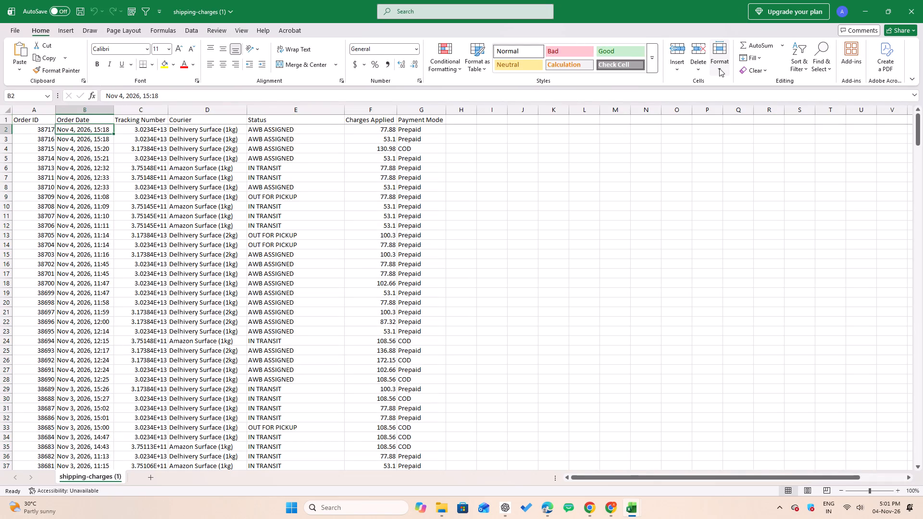
pyautogui.press('Up')
pyautogui.press('Down')
pyautogui.hotkey('ctrl', 'shift', 'Down')
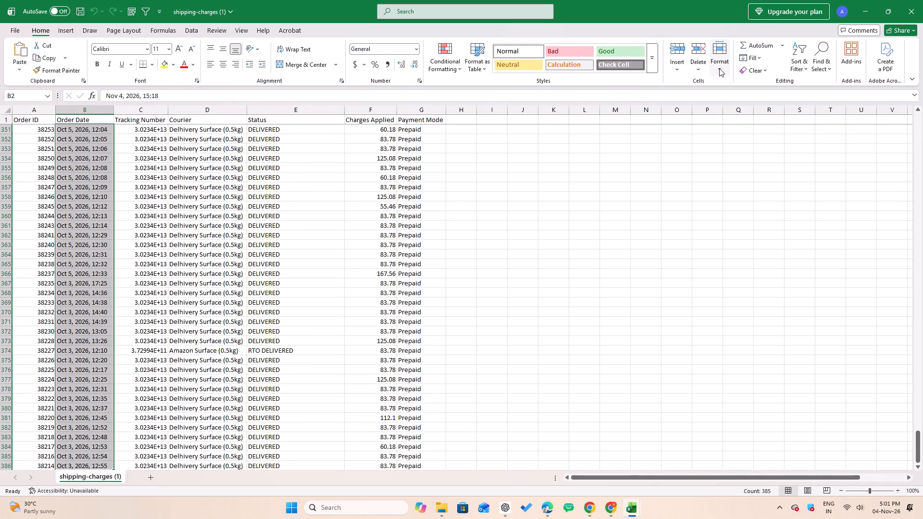
pyautogui.hotkey('alt', 'a')
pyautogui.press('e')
pyautogui.press('Return')
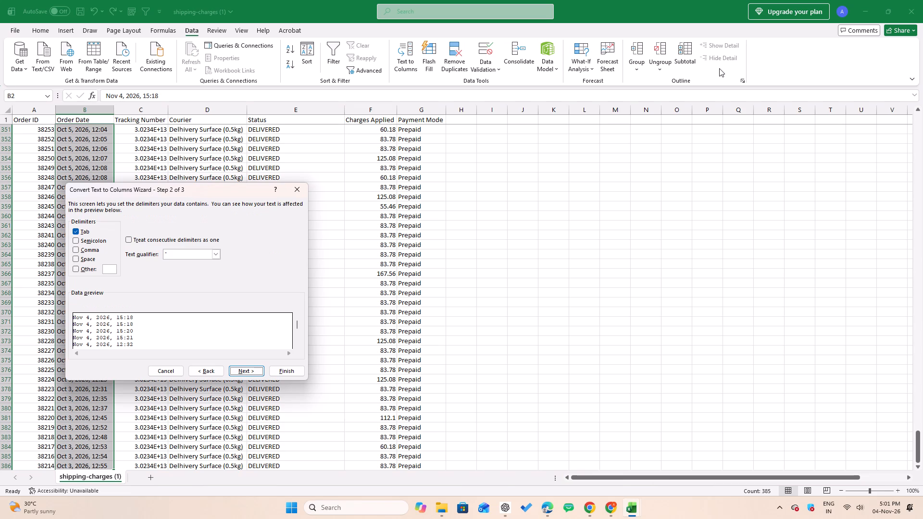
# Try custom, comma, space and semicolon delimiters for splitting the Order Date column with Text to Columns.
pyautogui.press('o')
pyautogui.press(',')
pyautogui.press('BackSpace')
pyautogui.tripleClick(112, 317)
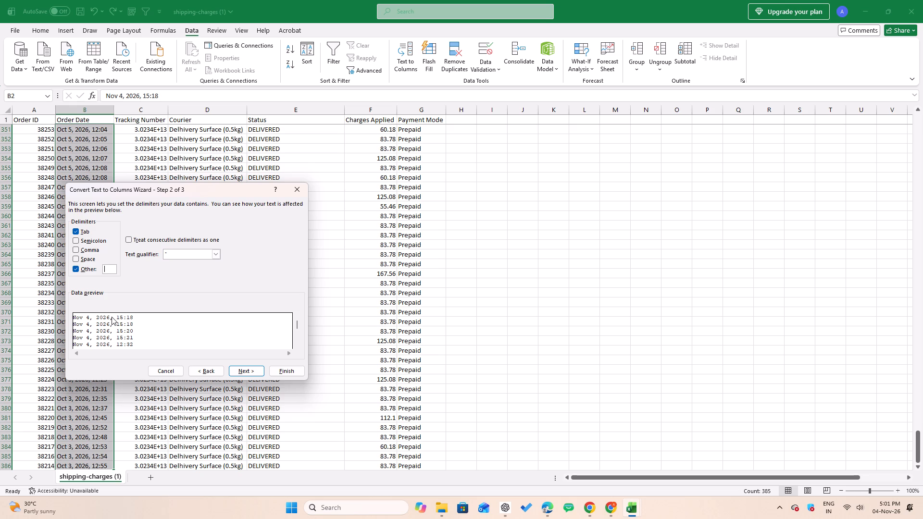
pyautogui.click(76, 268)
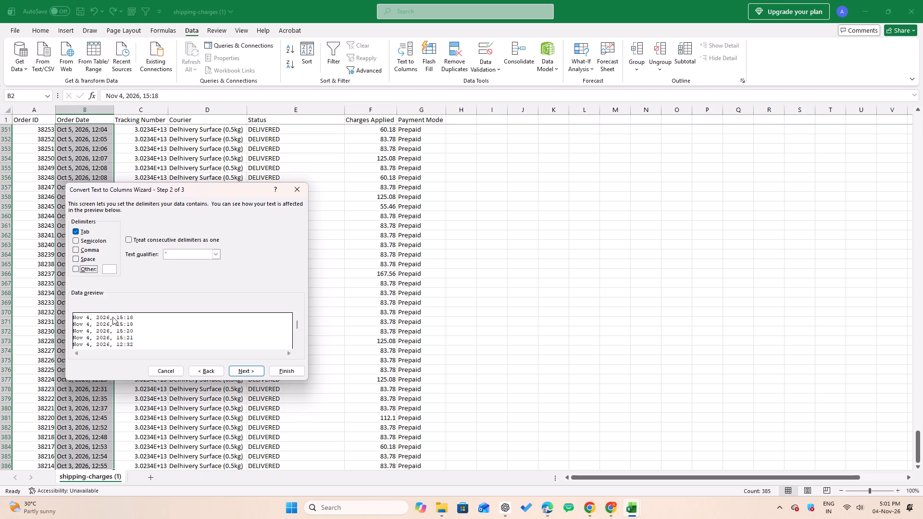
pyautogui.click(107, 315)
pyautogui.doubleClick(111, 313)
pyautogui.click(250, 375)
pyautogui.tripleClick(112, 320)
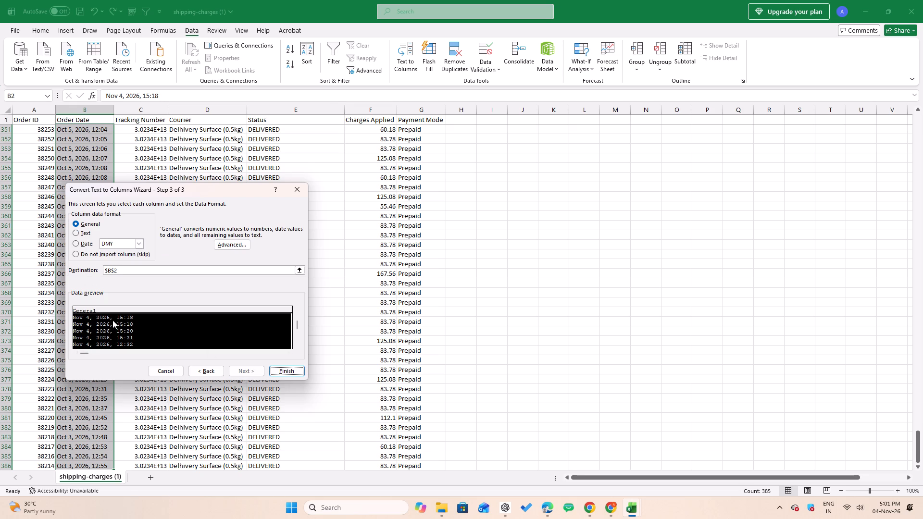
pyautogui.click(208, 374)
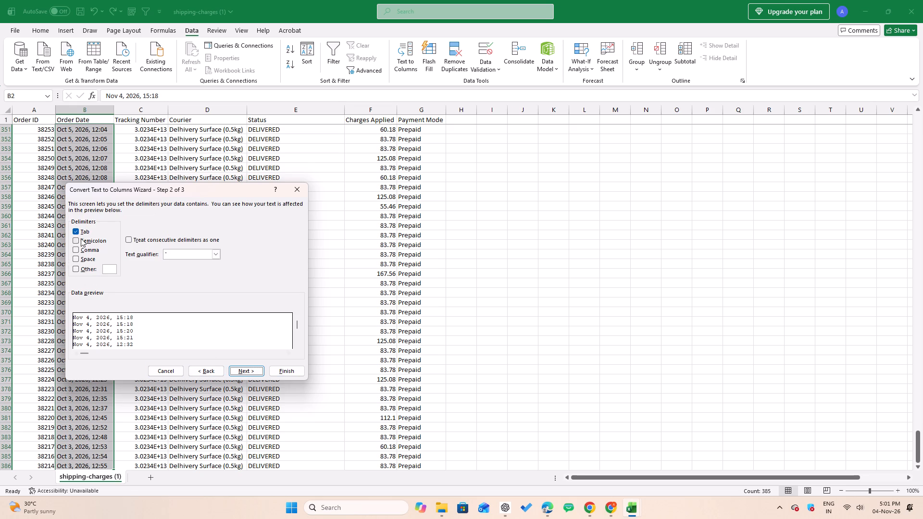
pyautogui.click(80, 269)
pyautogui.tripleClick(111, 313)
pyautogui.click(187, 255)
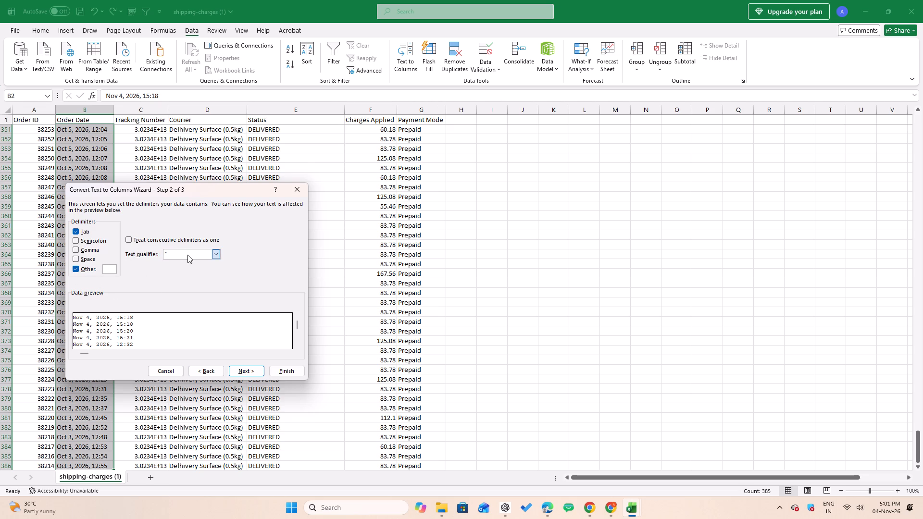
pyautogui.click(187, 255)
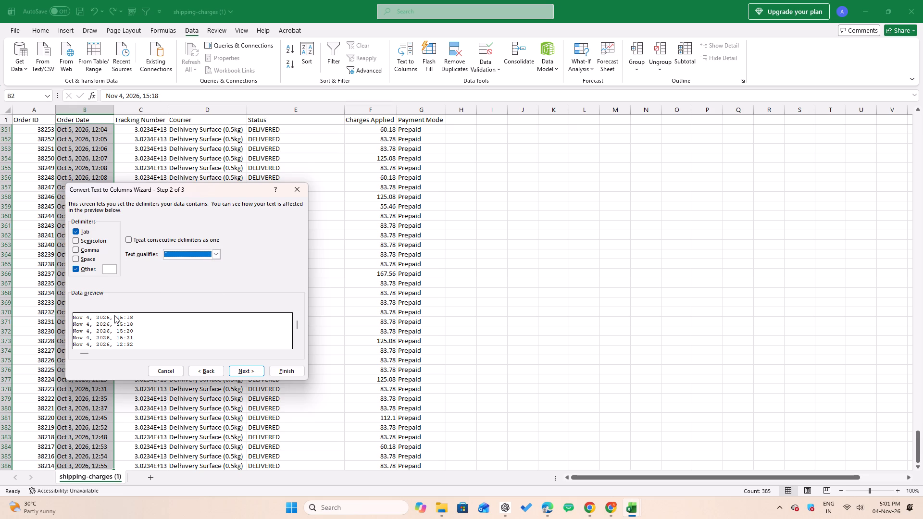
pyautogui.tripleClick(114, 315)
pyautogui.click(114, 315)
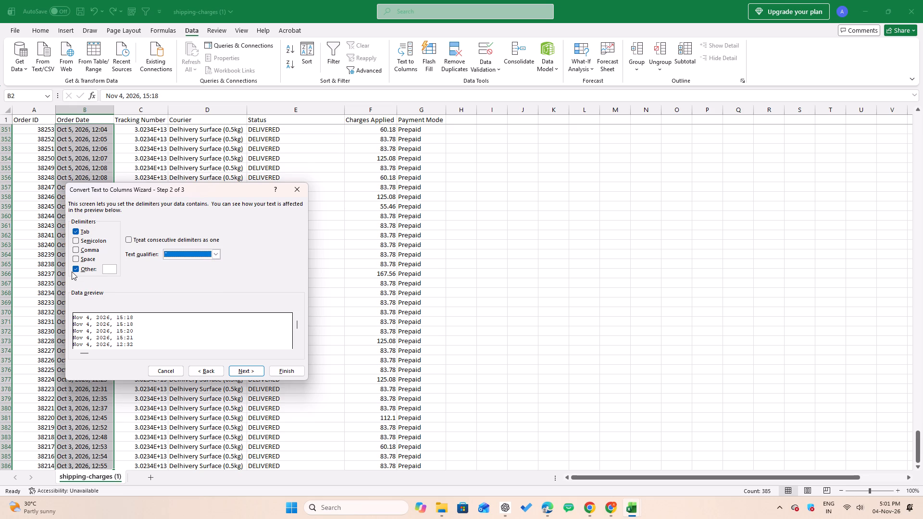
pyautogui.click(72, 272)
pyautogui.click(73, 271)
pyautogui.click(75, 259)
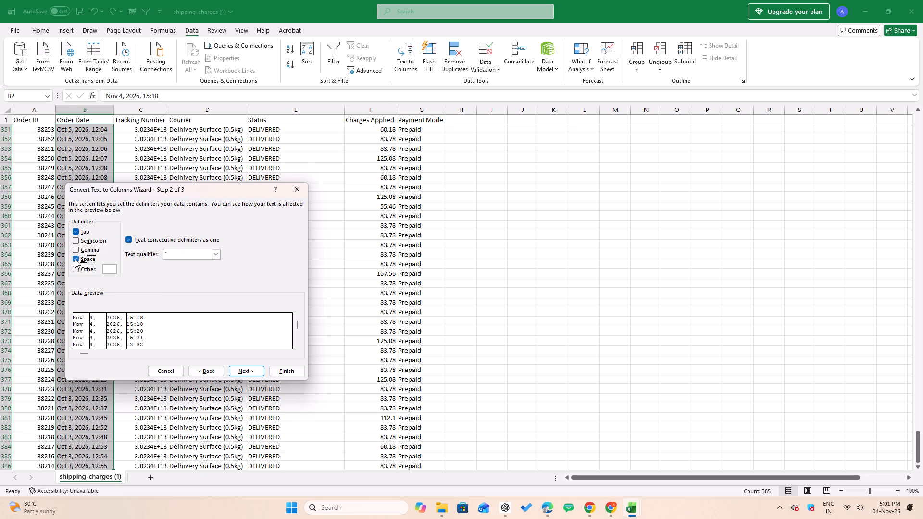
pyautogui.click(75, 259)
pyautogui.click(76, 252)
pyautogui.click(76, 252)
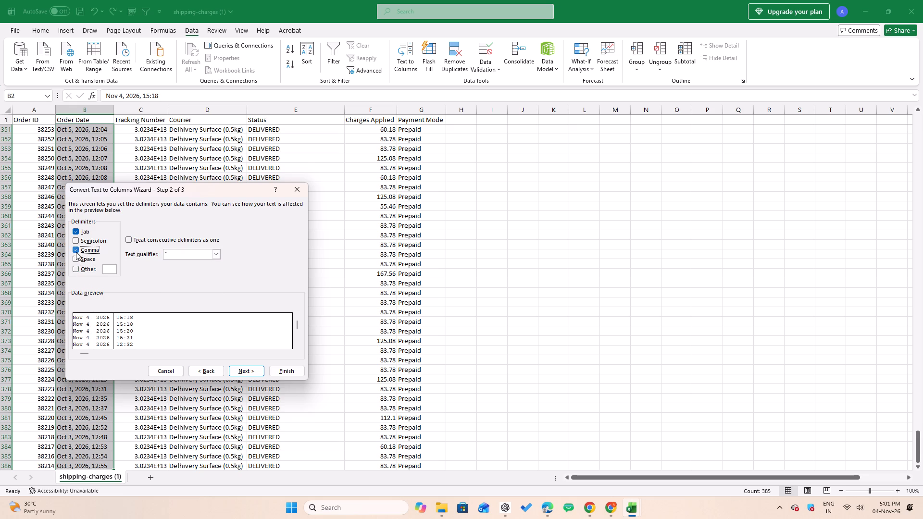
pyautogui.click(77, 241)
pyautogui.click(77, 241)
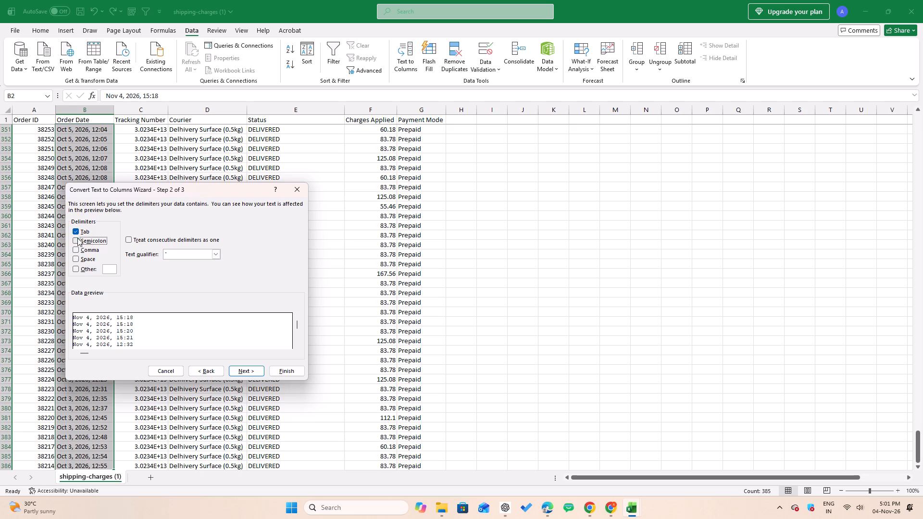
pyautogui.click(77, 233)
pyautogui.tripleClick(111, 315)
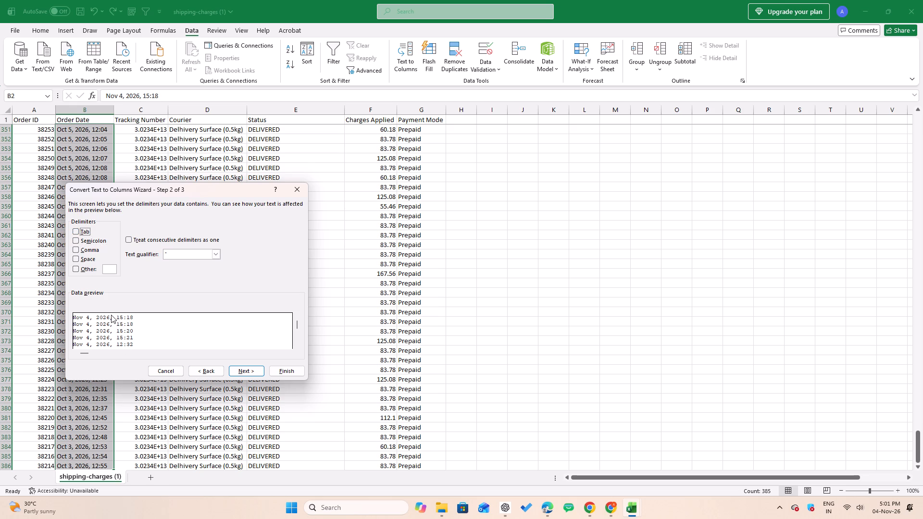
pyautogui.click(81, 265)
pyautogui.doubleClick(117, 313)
# Split the Order Date column by fixed width with a single break after the year's comma, replacing the existing data in the adjacent column.
pyautogui.click(199, 371)
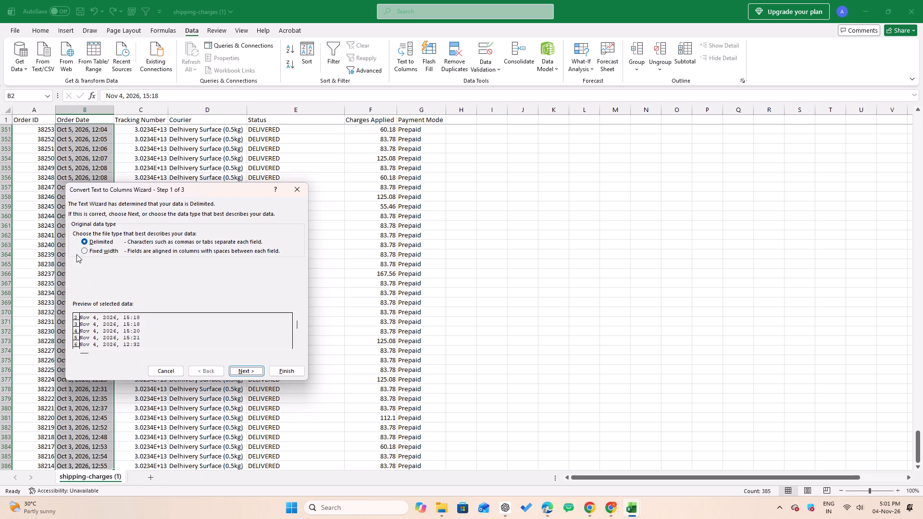
pyautogui.click(84, 252)
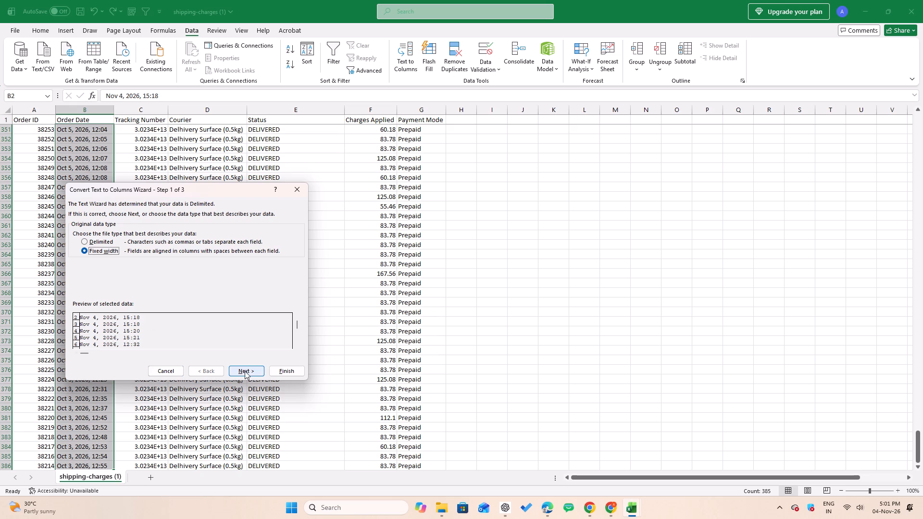
pyautogui.click(245, 371)
pyautogui.doubleClick(116, 317)
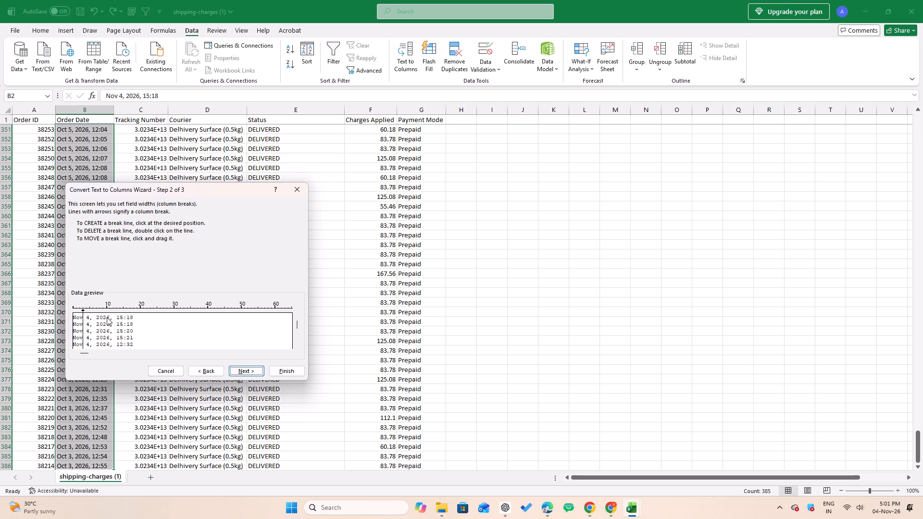
pyautogui.click(83, 322)
pyautogui.click(83, 322)
pyautogui.click(112, 315)
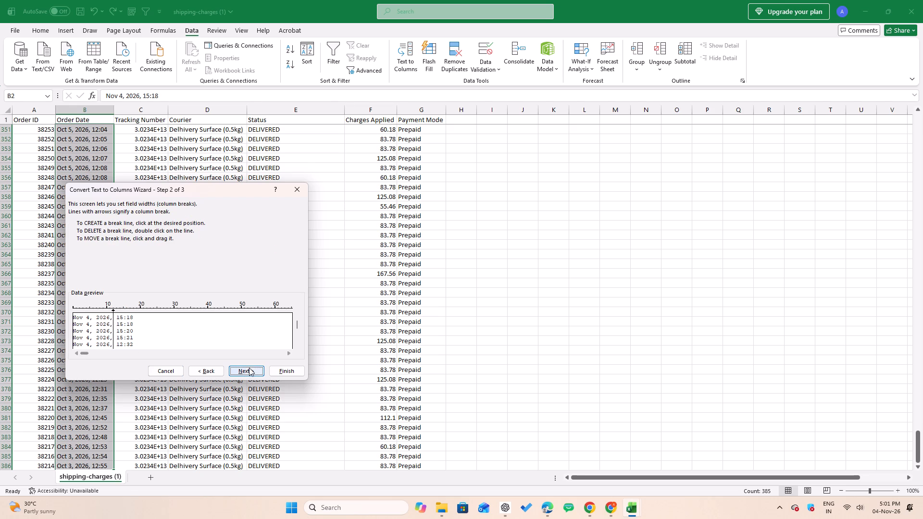
pyautogui.doubleClick(250, 370)
pyautogui.click(281, 371)
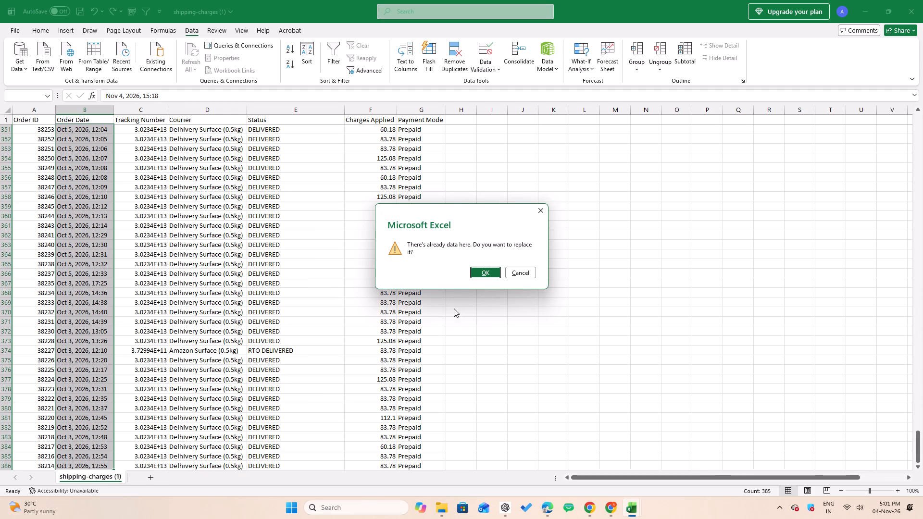
pyautogui.click(489, 273)
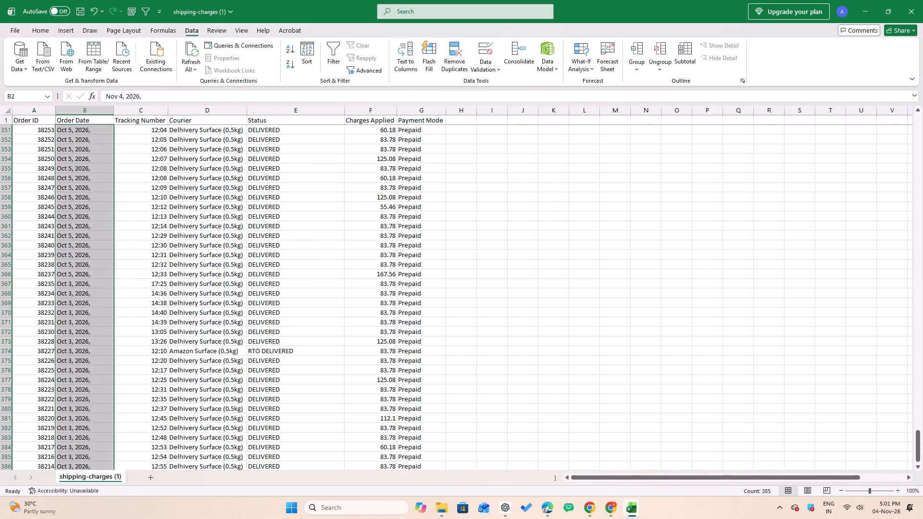
# Add filters to the header row and check the date values in the Order Date filter list.
pyautogui.press('Up')
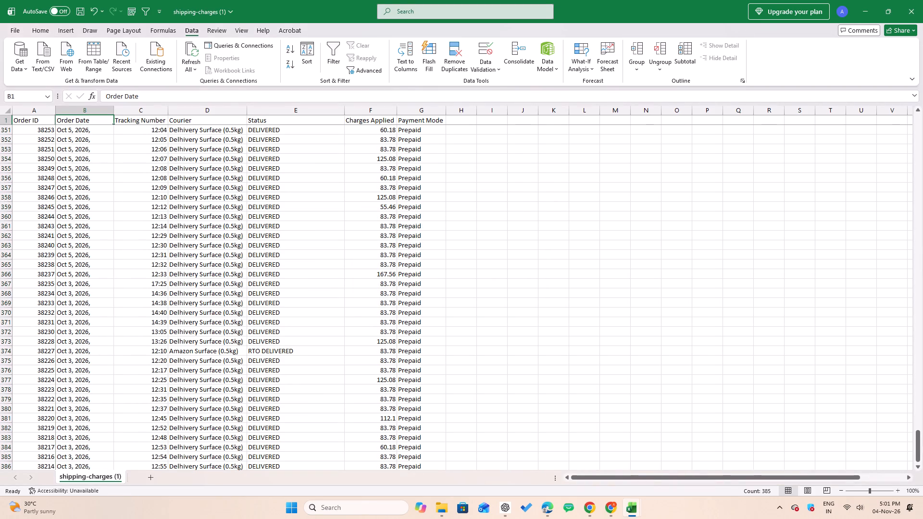
pyautogui.hotkey('ctrl', 'shift', 'l')
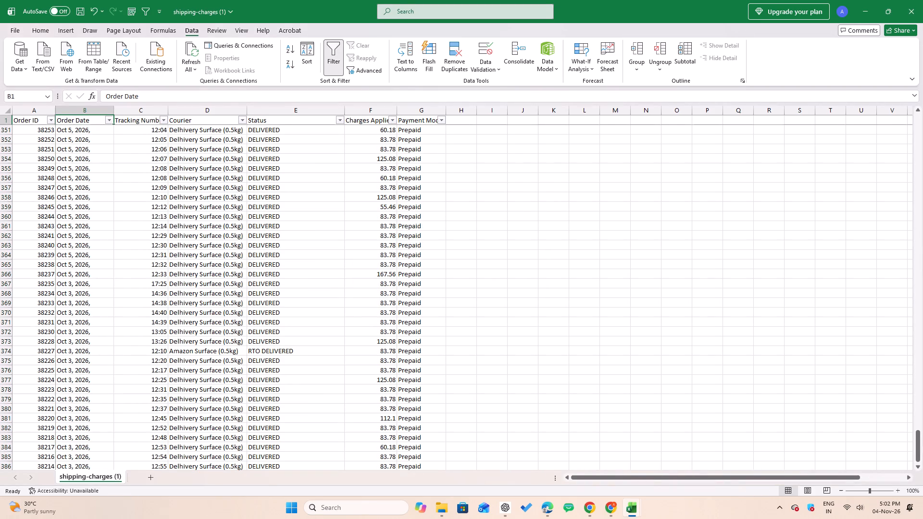
pyautogui.hotkey('alt', 'Down')
pyautogui.hotkey('alt', 'Down')
pyautogui.hotkey('alt', 'Down')
pyautogui.hotkey('alt', 'Down')
pyautogui.hotkey('alt', 'Down')
pyautogui.hotkey('alt', 'Down')
pyautogui.hotkey('alt', 'Down')
pyautogui.hotkey('alt', 'Down')
pyautogui.hotkey('alt', 'Down')
pyautogui.hotkey('alt', 'Down')
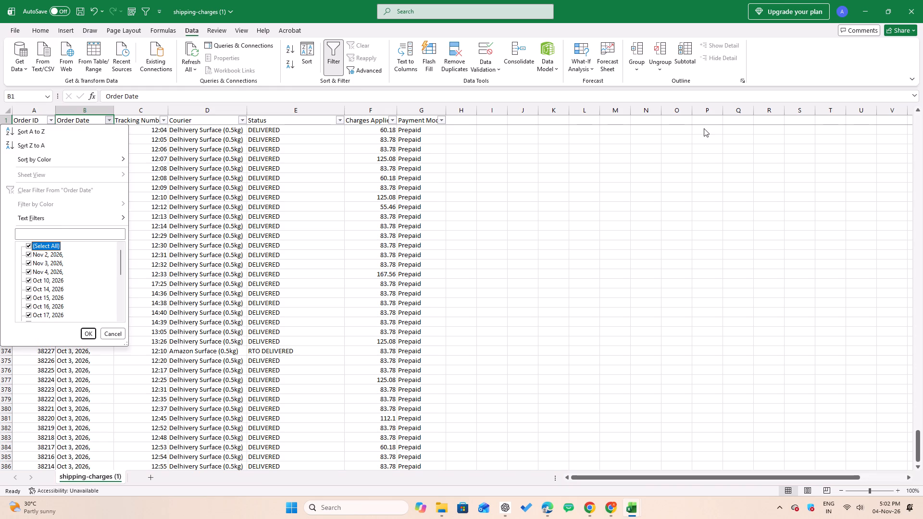
pyautogui.press('Escape')
# Replace all commas with nothing in the Order Date column.
pyautogui.press('Down')
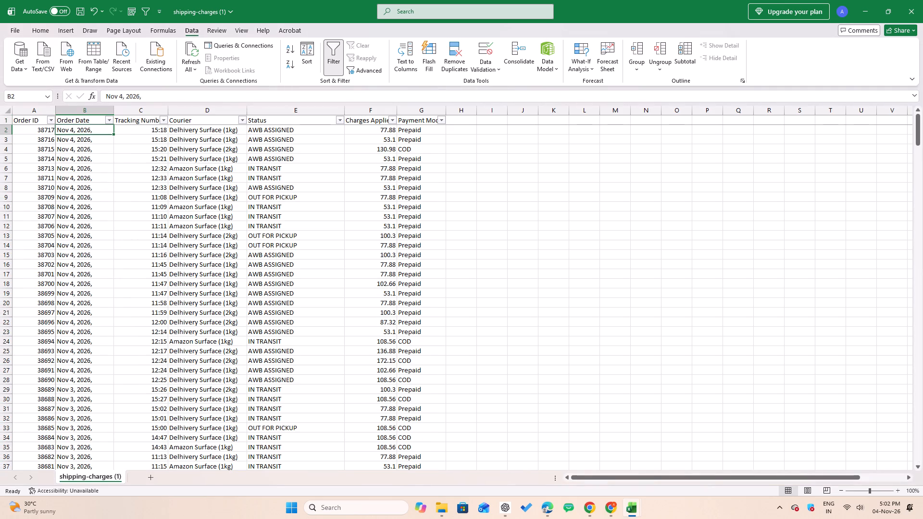
pyautogui.hotkey('ctrl', 'space')
pyautogui.press('Down')
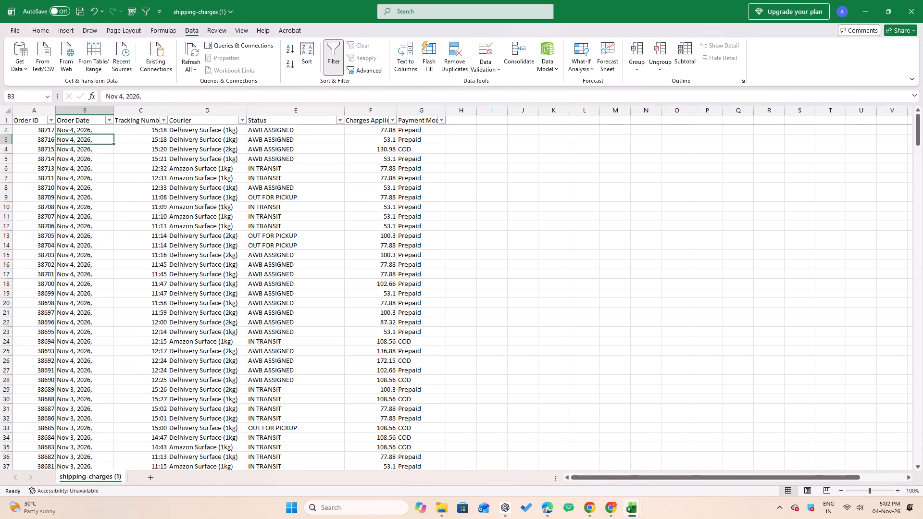
pyautogui.hotkey('ctrl', 'Down')
pyautogui.press('Up')
pyautogui.press('Up')
pyautogui.hotkey('ctrl', 'Up')
pyautogui.press('Down')
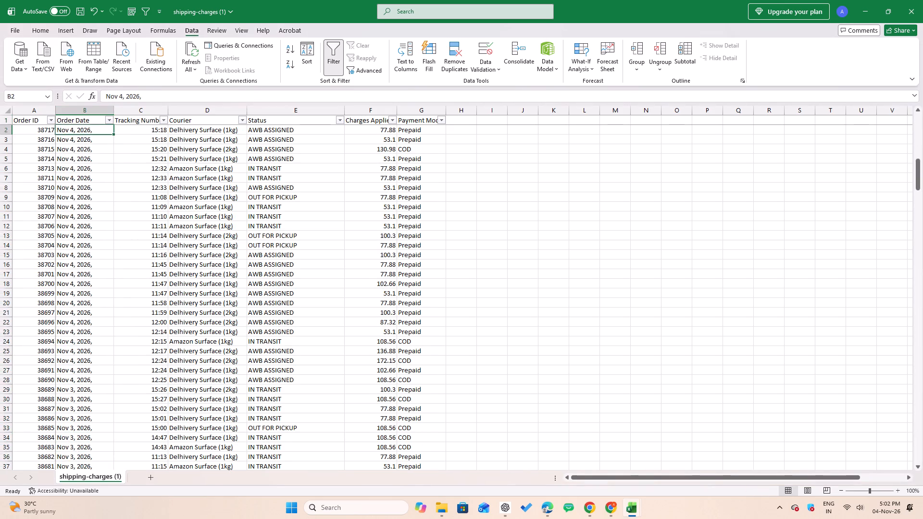
pyautogui.hotkey('ctrl', 'space')
pyautogui.hotkey('alt', 'h')
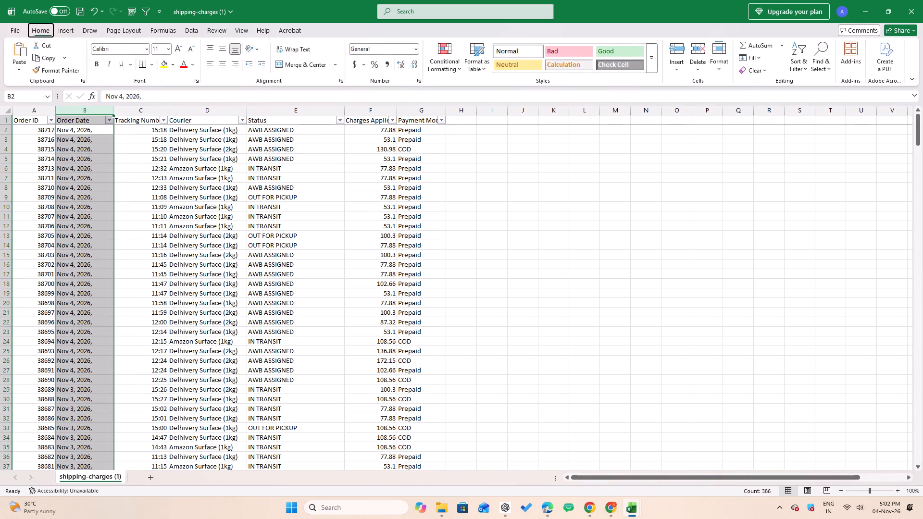
pyautogui.press('Escape')
pyautogui.press('Escape')
pyautogui.press('Escape')
pyautogui.hotkey('ctrl', 'h')
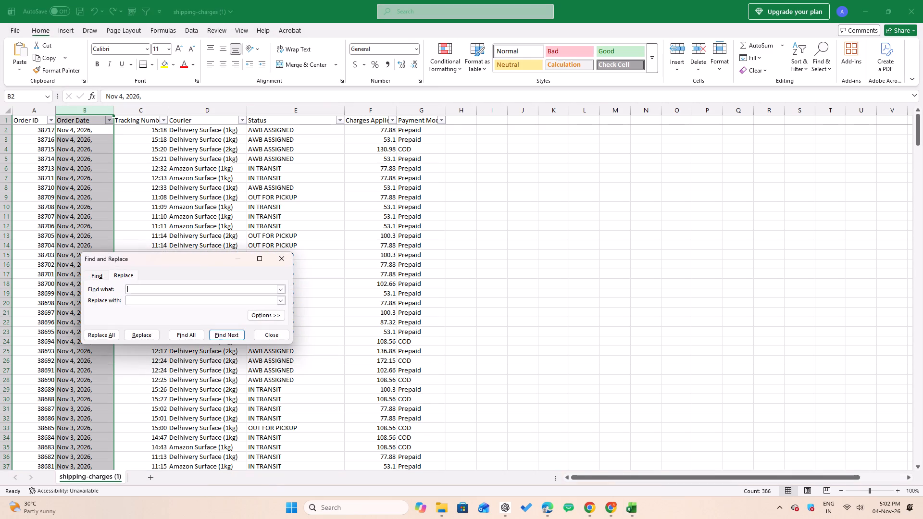
pyautogui.press(',')
pyautogui.hotkey('alt', 'a')
pyautogui.press('Return')
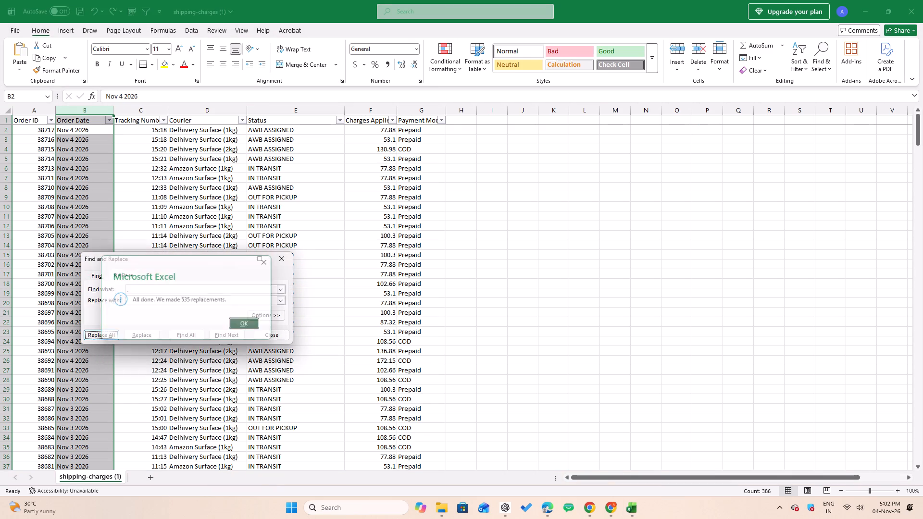
pyautogui.press('Escape')
pyautogui.press('Escape')
# Check the date values in the Order Date column's filter list.
pyautogui.press('Up')
pyautogui.hotkey('alt', 'Down')
pyautogui.hotkey('alt', 'Down')
pyautogui.hotkey('alt', 'Down')
pyautogui.hotkey('alt', 'Down')
pyautogui.hotkey('alt', 'Down')
pyautogui.hotkey('alt', 'Down')
pyautogui.hotkey('alt', 'Down')
pyautogui.hotkey('alt', 'Down')
pyautogui.hotkey('alt', 'Down')
pyautogui.hotkey('alt', 'Down')
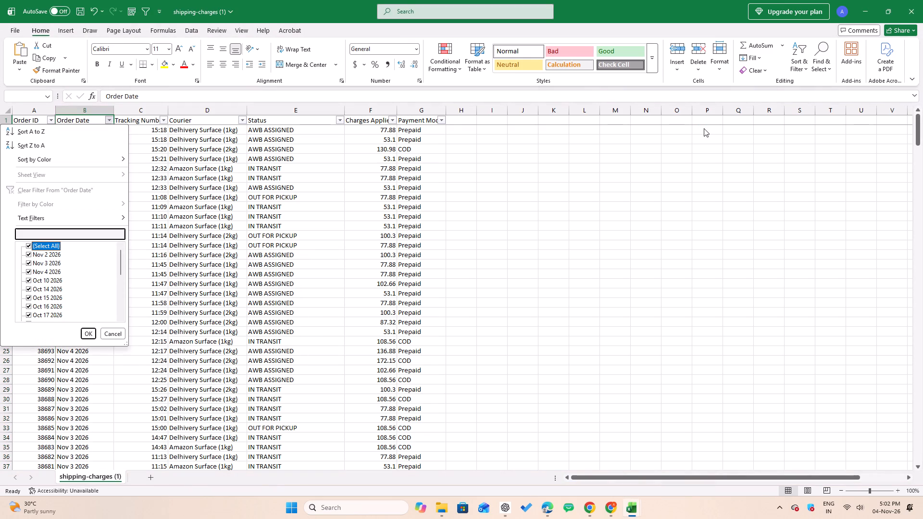
pyautogui.press('Escape')
# Apply the Date number format to the whole Order Date column.
pyautogui.press('Down')
pyautogui.hotkey('ctrl', 'space')
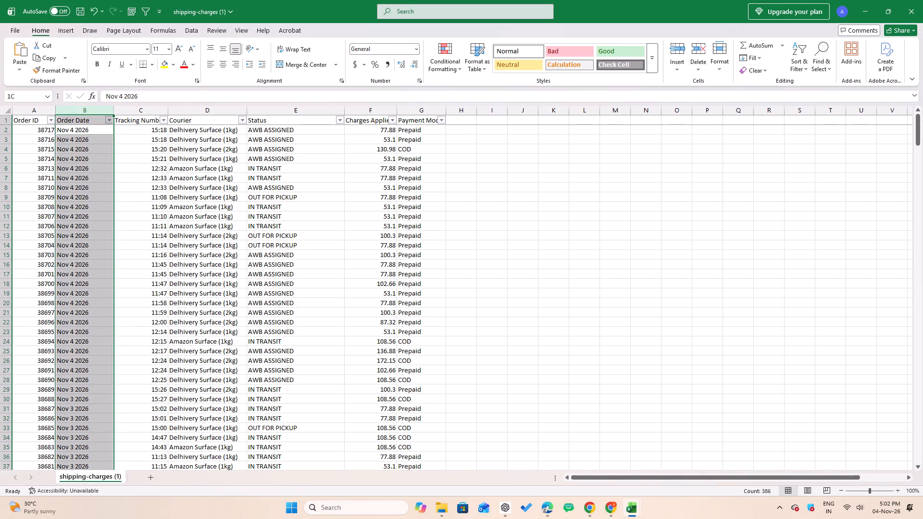
pyautogui.write('hn')
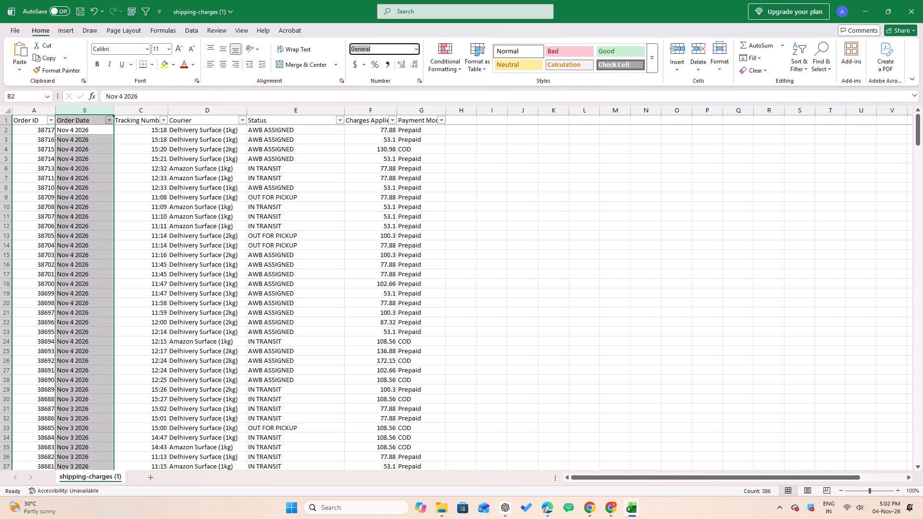
pyautogui.press('s')
pyautogui.press('Return')
pyautogui.press('Down')
pyautogui.press('Up')
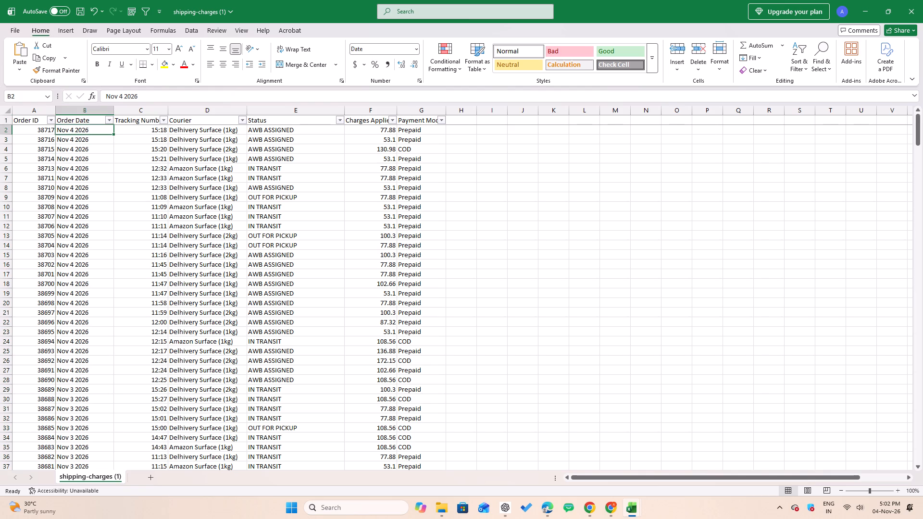
# Check how the dates are listed in the Order Date column's filter list.
pyautogui.press('Up')
pyautogui.press('Up')
pyautogui.press('Escape')
pyautogui.press('Escape')
pyautogui.press('Up')
pyautogui.hotkey('alt', 'Down')
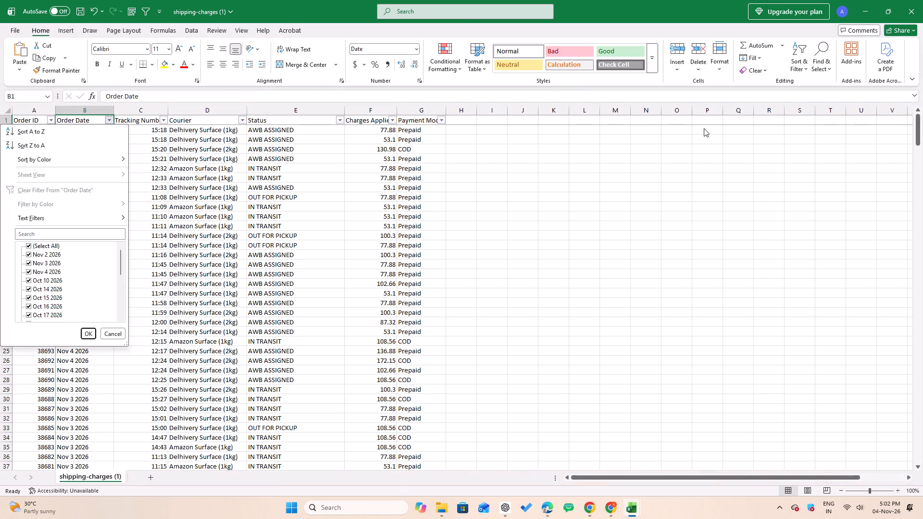
pyautogui.press('Escape')
pyautogui.press('Down')
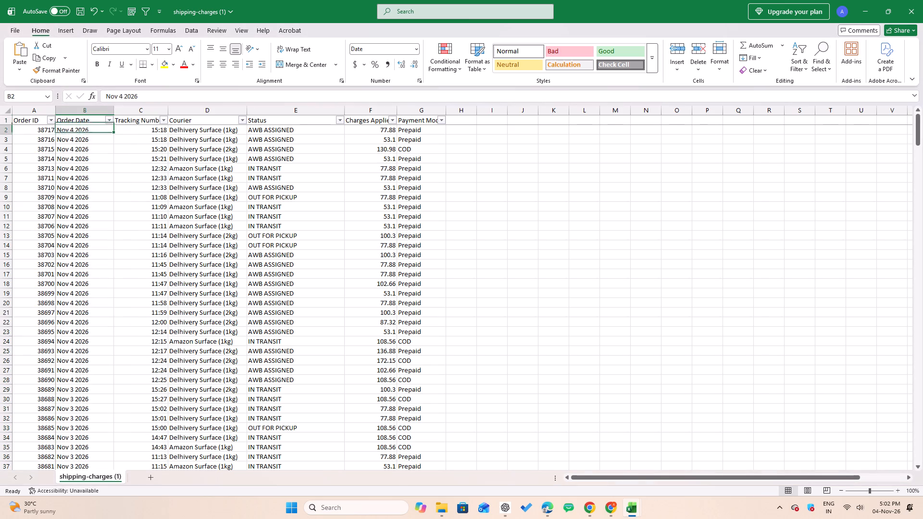
# Delete all rows dated Nov 4 2026 from below the header row.
pyautogui.hotkey('shift', 'space')
pyautogui.press('Up')
pyautogui.press('Up')
pyautogui.press('Down')
pyautogui.hotkey('shift', 'space')
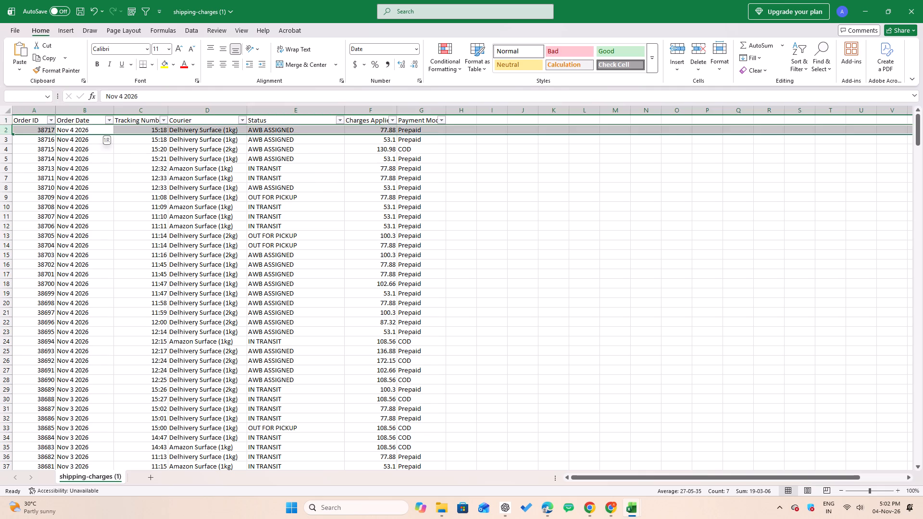
pyautogui.hotkey('ctrl', '-')
pyautogui.hotkey('ctrl', '-')
pyautogui.hotkey('ctrl', '-')
pyautogui.hotkey('ctrl', '-')
pyautogui.hotkey('ctrl', '-')
pyautogui.hotkey('ctrl', '-')
pyautogui.hotkey('ctrl', '-')
pyautogui.hotkey('ctrl', '-')
pyautogui.hotkey('ctrl', '-')
pyautogui.hotkey('ctrl', '-')
pyautogui.hotkey('ctrl', '-')
pyautogui.hotkey('ctrl', '-')
pyautogui.hotkey('ctrl', '-')
pyautogui.hotkey('ctrl', '-')
pyautogui.hotkey('ctrl', '-')
pyautogui.hotkey('ctrl', '-')
pyautogui.hotkey('ctrl', '-')
pyautogui.hotkey('ctrl', '-')
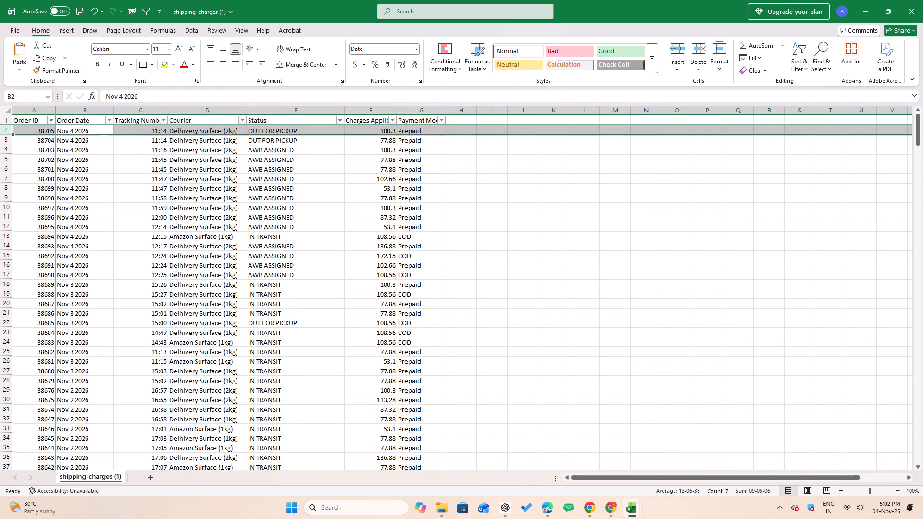
pyautogui.hotkey('ctrl', '-')
pyautogui.hotkey('ctrl', '-')
pyautogui.hotkey('ctrl', '-')
pyautogui.hotkey('ctrl', '-')
pyautogui.hotkey('ctrl', '-')
pyautogui.hotkey('ctrl', '-')
pyautogui.hotkey('ctrl', '-')
pyautogui.hotkey('ctrl', '-')
pyautogui.hotkey('ctrl', '-')
pyautogui.hotkey('ctrl', '-')
pyautogui.hotkey('ctrl', '-')
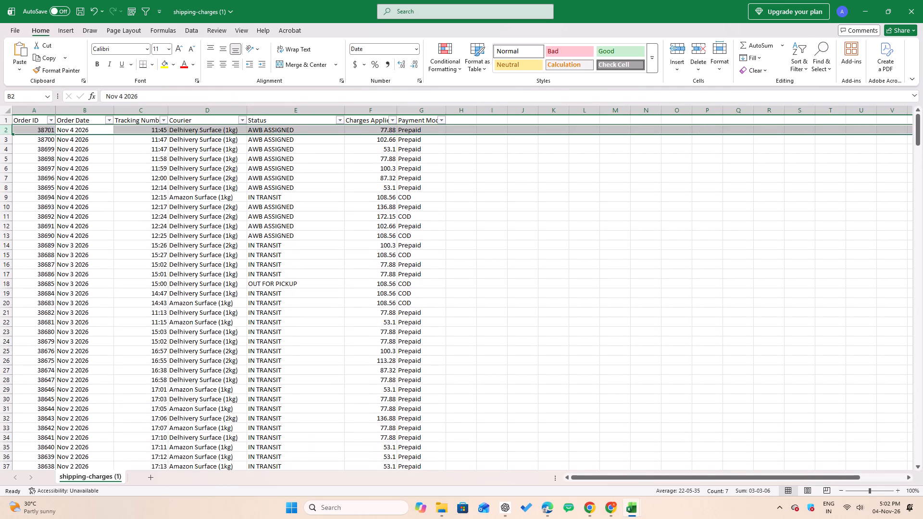
pyautogui.hotkey('ctrl', '-')
pyautogui.hotkey('ctrl', '-')
pyautogui.hotkey('ctrl', '-')
pyautogui.hotkey('ctrl', '-')
pyautogui.hotkey('ctrl', '-')
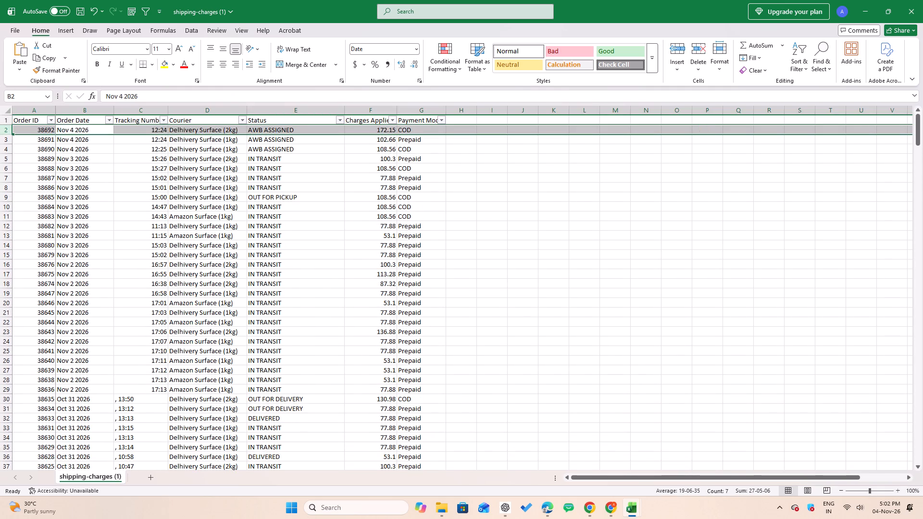
pyautogui.hotkey('ctrl', '-')
pyautogui.hotkey('ctrl', '-')
pyautogui.hotkey('ctrl', '-')
# Delete all rows dated Oct 31 2026 and earlier, starting from order 38635 through the end of the data.
pyautogui.press('Down')
pyautogui.press('Down')
pyautogui.press('Down')
pyautogui.press('Down')
pyautogui.press('Down')
pyautogui.press('Down')
pyautogui.press('Down')
pyautogui.press('Down')
pyautogui.press('Down')
pyautogui.press('Down')
pyautogui.press('Down')
pyautogui.press('Down')
pyautogui.press('Down')
pyautogui.press('Down')
pyautogui.press('Down')
pyautogui.press('Down')
pyautogui.press('Down')
pyautogui.press('Down')
pyautogui.press('Down')
pyautogui.press('Down')
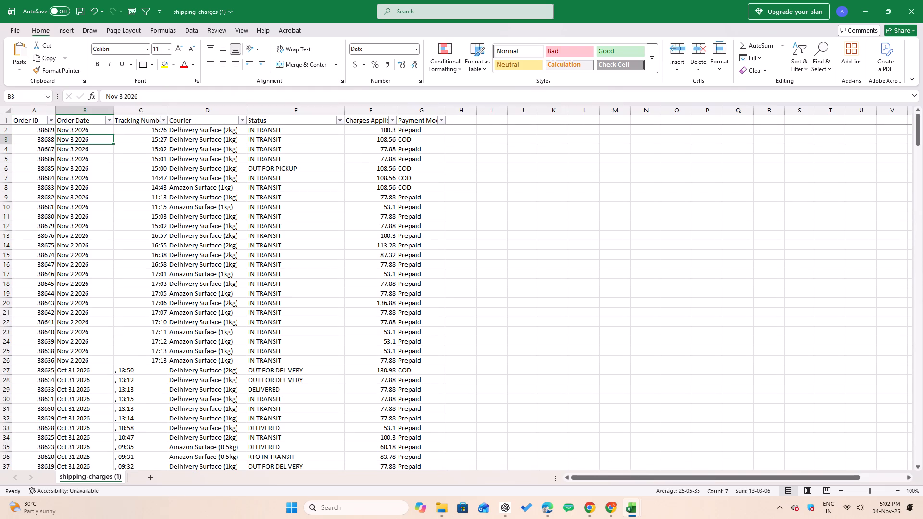
pyautogui.press('Up')
pyautogui.hotkey('shift', 'space')
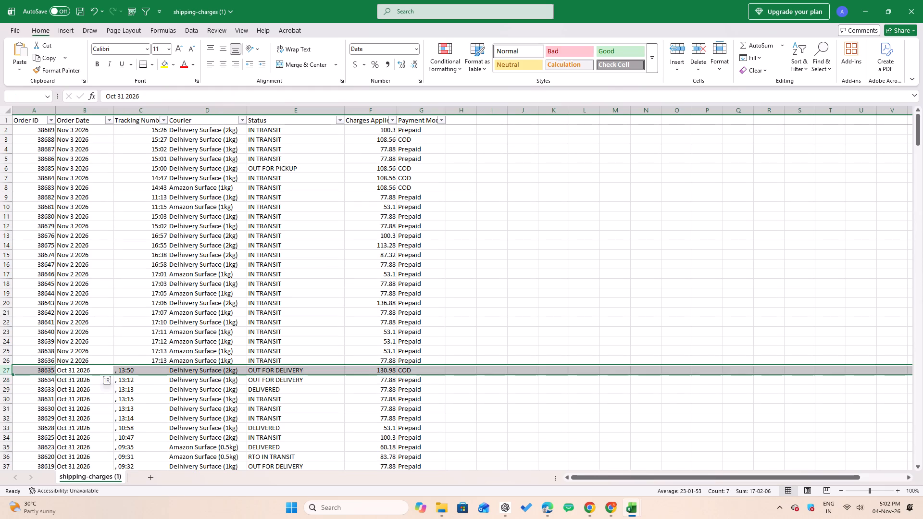
pyautogui.hotkey('shift', 'Down')
pyautogui.hotkey('shift', 'Down')
pyautogui.hotkey('shift', 'Down')
pyautogui.hotkey('shift', 'Down')
pyautogui.hotkey('shift', 'Down')
pyautogui.hotkey('shift', 'Down')
pyautogui.hotkey('shift', 'Down')
pyautogui.hotkey('shift', 'Down')
pyautogui.hotkey('shift', 'Down')
pyautogui.hotkey('shift', 'Down')
pyautogui.hotkey('shift', 'Down')
pyautogui.hotkey('shift', 'Down')
pyautogui.hotkey('shift', 'Down')
pyautogui.hotkey('shift', 'Down')
pyautogui.hotkey('shift', 'Down')
pyautogui.hotkey('shift', 'Down')
pyautogui.hotkey('shift', 'Down')
pyautogui.hotkey('shift', 'Down')
pyautogui.hotkey('shift', 'Down')
pyautogui.hotkey('shift', 'Down')
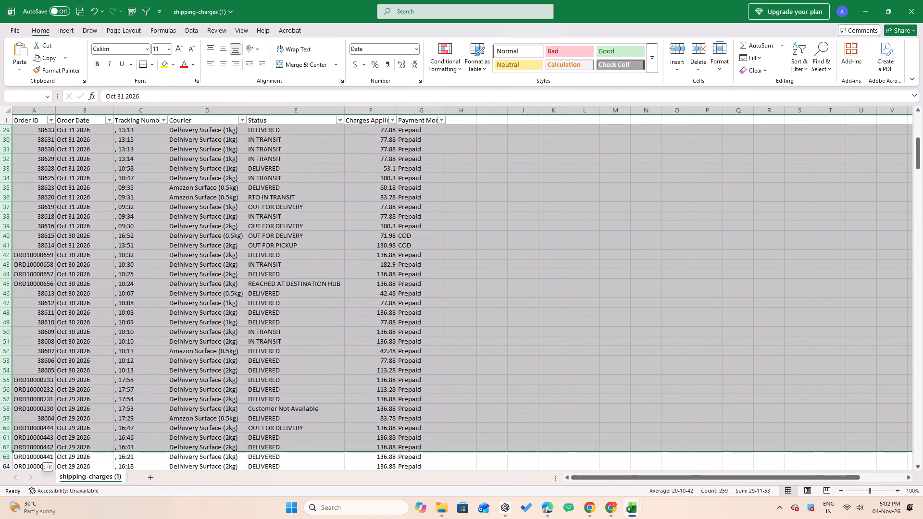
pyautogui.hotkey('shift', 'pagedown')
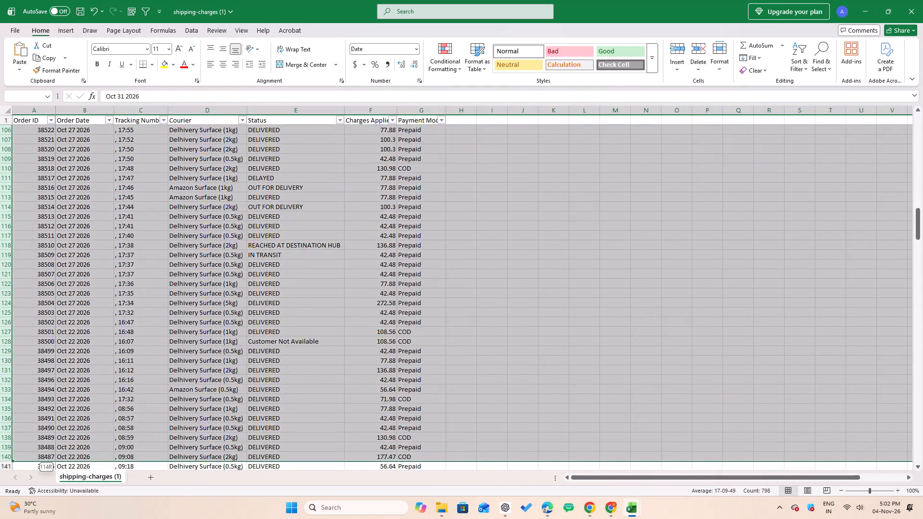
pyautogui.hotkey('shift', 'pagedown')
pyautogui.hotkey('shift', 'pagedown')
pyautogui.hotkey('shift', 'pagedown')
pyautogui.hotkey('shift', 'pagedown')
pyautogui.hotkey('shift', 'pagedown')
pyautogui.hotkey('shift', 'pagedown')
pyautogui.hotkey('shift', 'pagedown')
pyautogui.hotkey('shift', 'pagedown')
pyautogui.hotkey('shift', 'pageup')
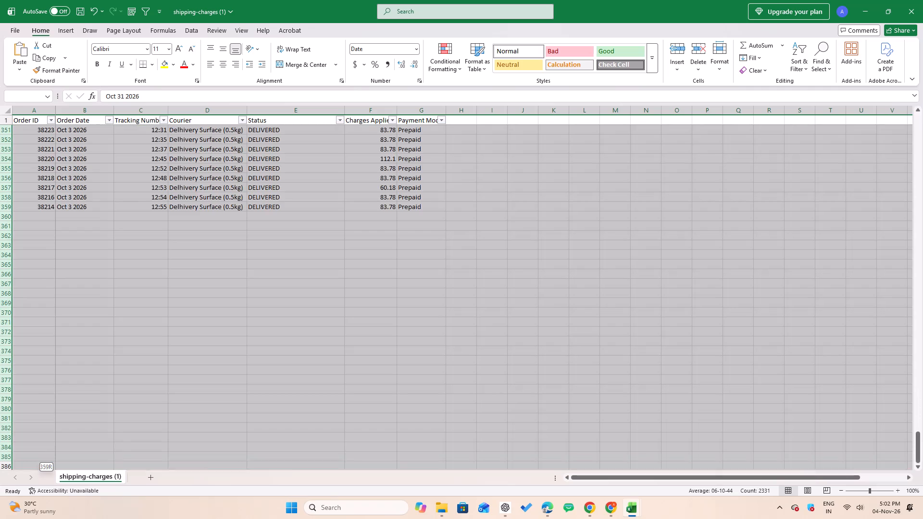
pyautogui.hotkey('ctrl', '-')
# Copy the sum of the Charges Applied column, 2094.5, into the Shipway cell beside the 1-3 November 2026 sales report as text.
pyautogui.hotkey('ctrl', 'Up')
pyautogui.hotkey('ctrl', 'Up')
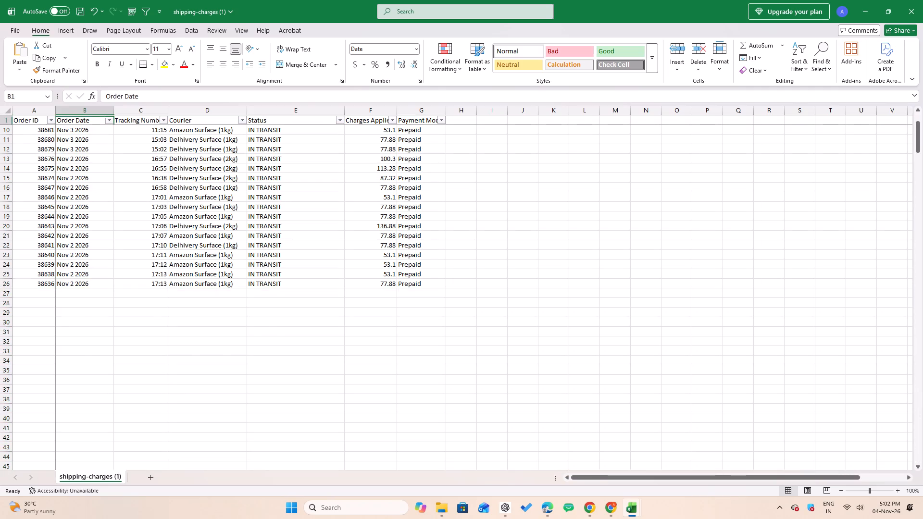
pyautogui.press('Down')
pyautogui.press('Right')
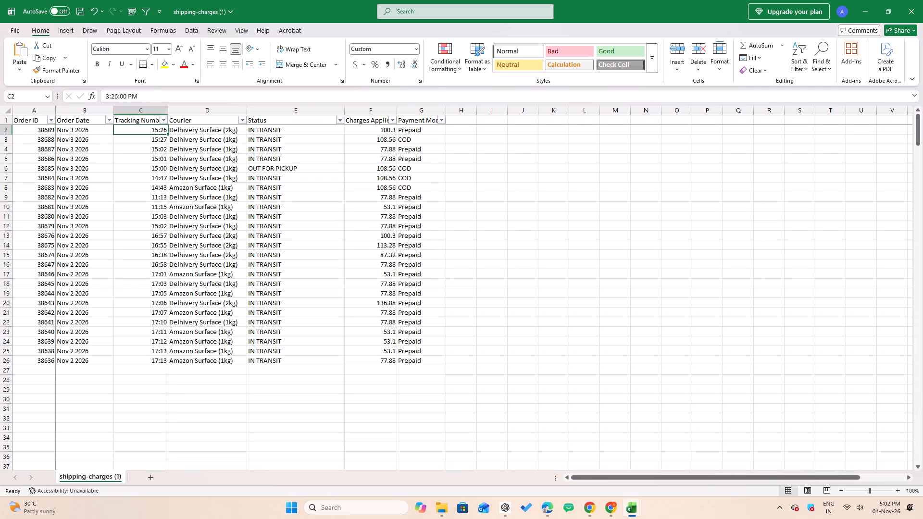
pyautogui.press('Right')
pyautogui.press('Right')
pyautogui.press('Right')
pyautogui.hotkey('ctrl', 'space')
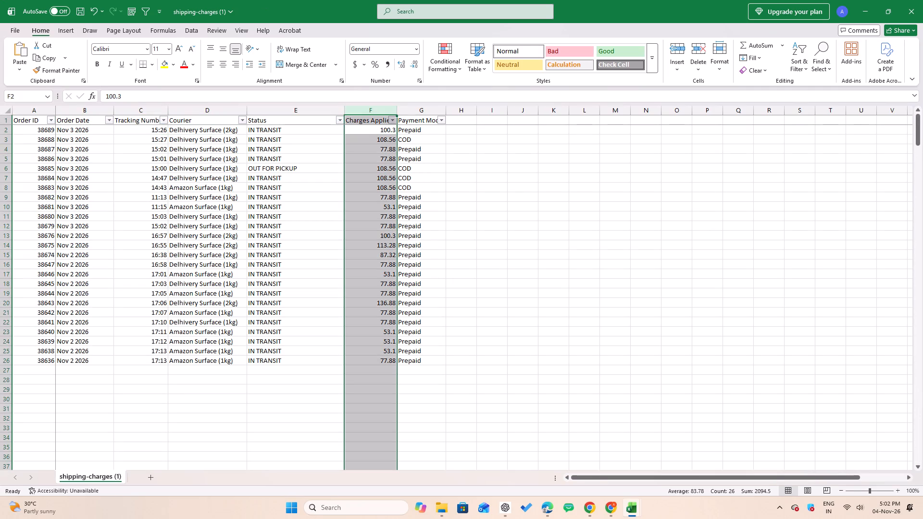
pyautogui.click(768, 489)
pyautogui.hotkey('alt', 'Tab')
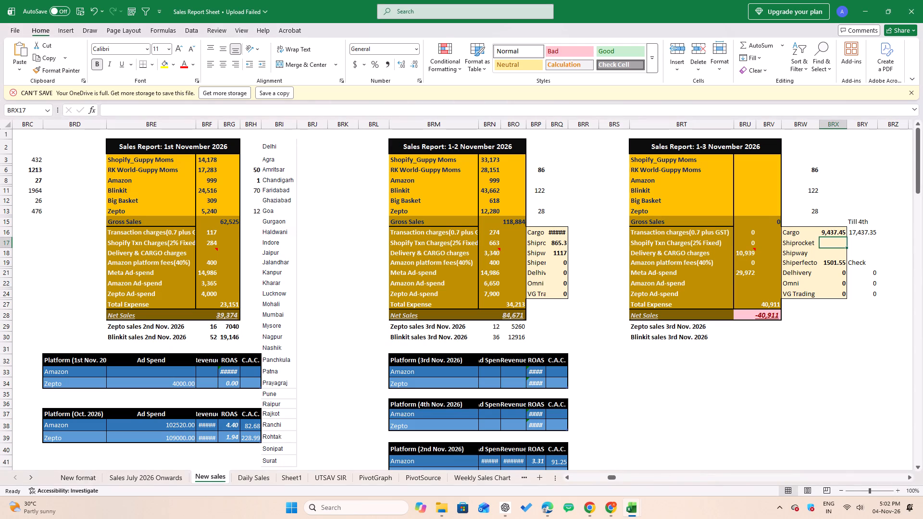
pyautogui.hotkey('alt', 'Tab')
pyautogui.hotkey('alt', 'Tab')
pyautogui.press('Down')
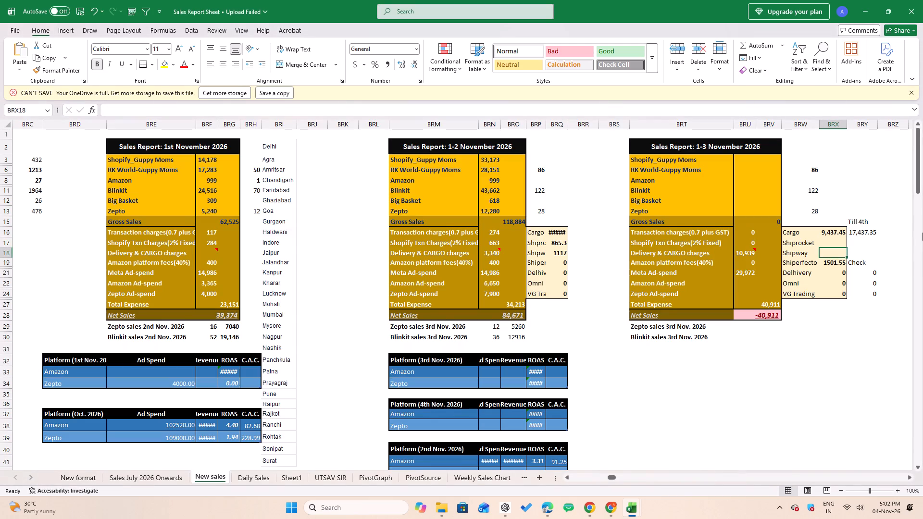
pyautogui.hotkey('ctrl', 'alt', 'v')
pyautogui.press('v')
pyautogui.press('t')
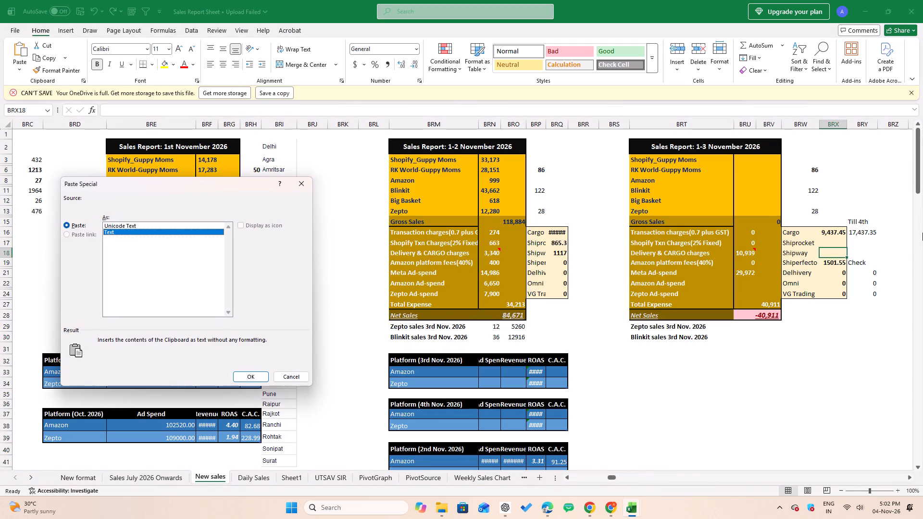
pyautogui.press('Return')
# Save the Sales Report Sheet and shipping-charges (1) workbooks.
pyautogui.hotkey('ctrl', 's')
pyautogui.hotkey('ctrl', 's')
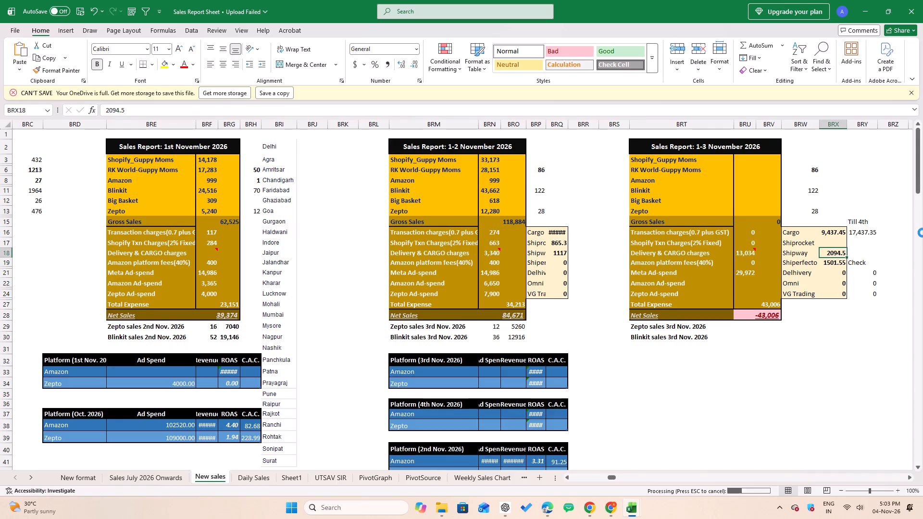
pyautogui.hotkey('alt', 'Tab')
pyautogui.hotkey('alt', 'Tab')
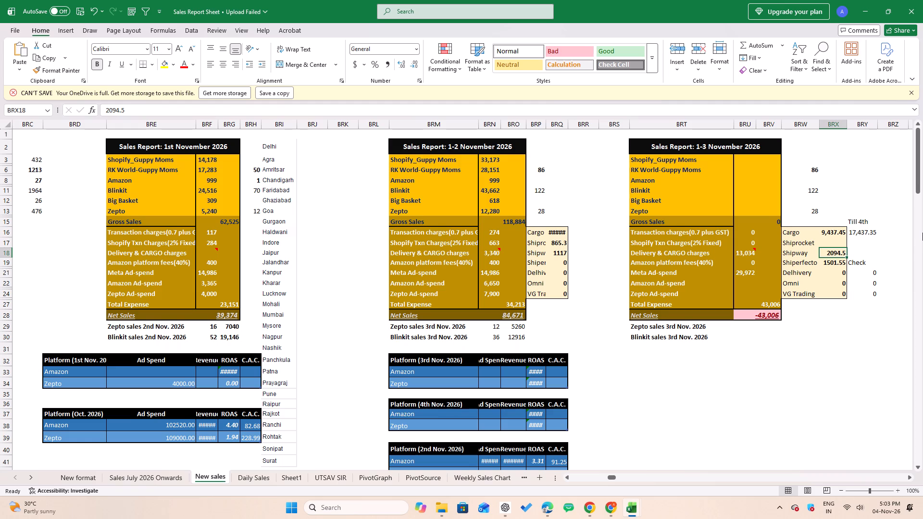
pyautogui.hotkey('ctrl', 's')
pyautogui.press('Tab')
pyautogui.hotkey('alt', 'Tab')
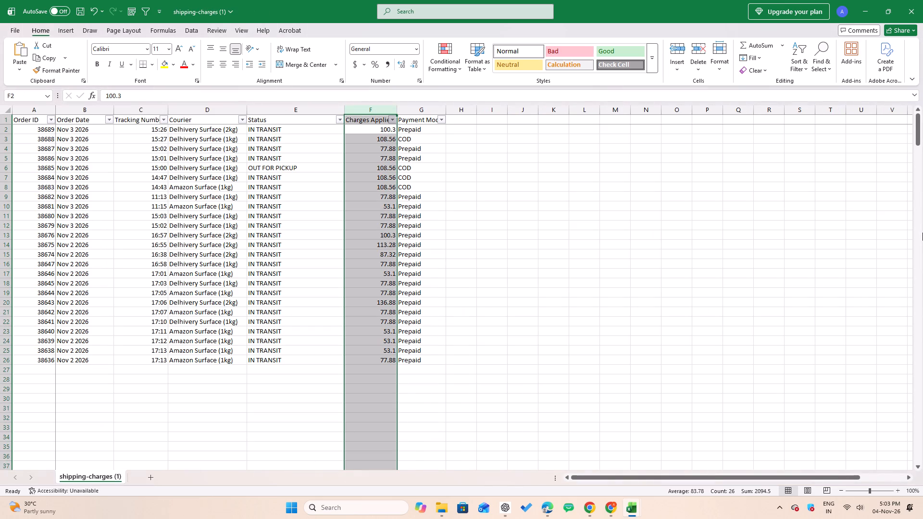
pyautogui.hotkey('ctrl', 's')
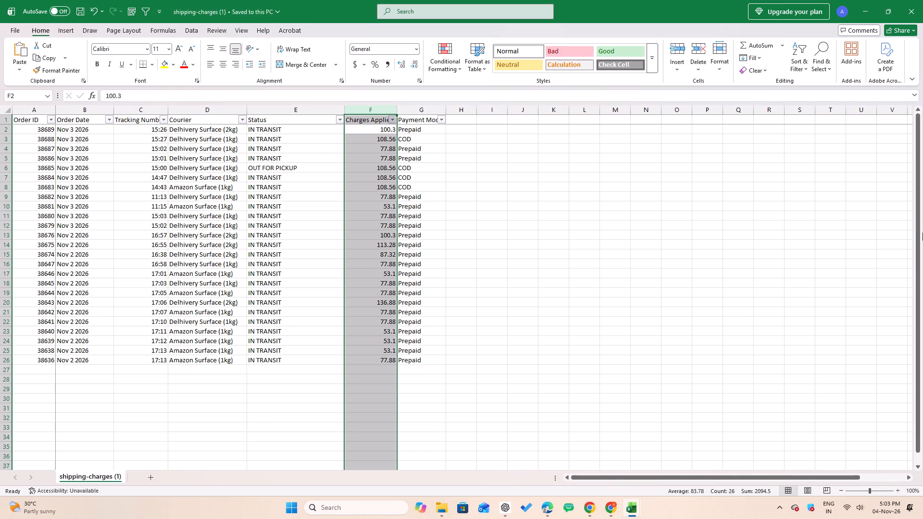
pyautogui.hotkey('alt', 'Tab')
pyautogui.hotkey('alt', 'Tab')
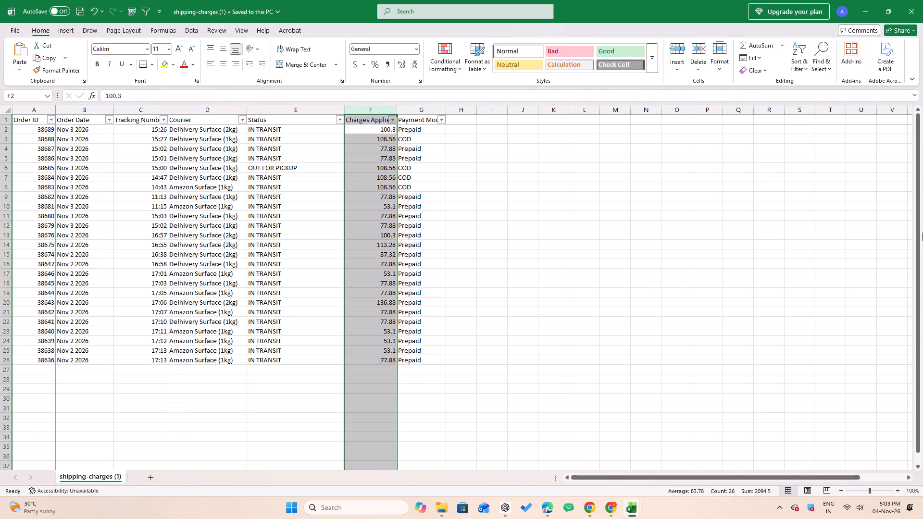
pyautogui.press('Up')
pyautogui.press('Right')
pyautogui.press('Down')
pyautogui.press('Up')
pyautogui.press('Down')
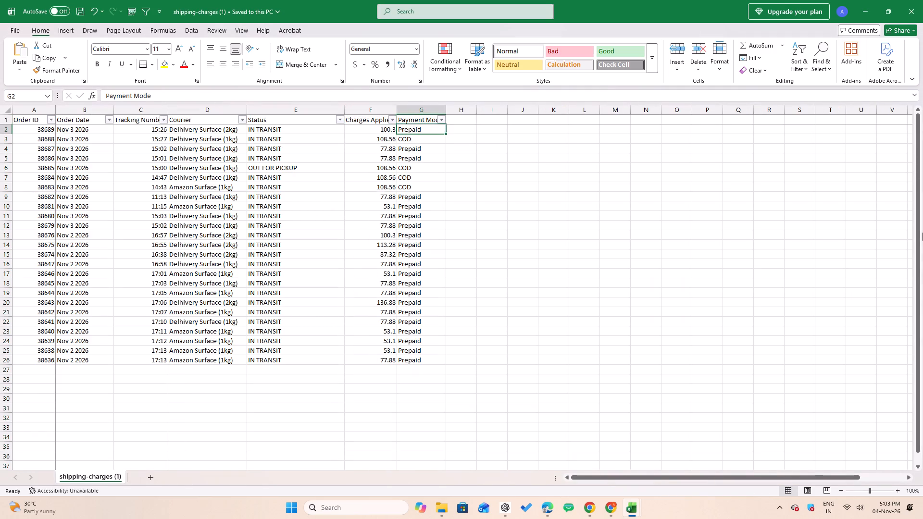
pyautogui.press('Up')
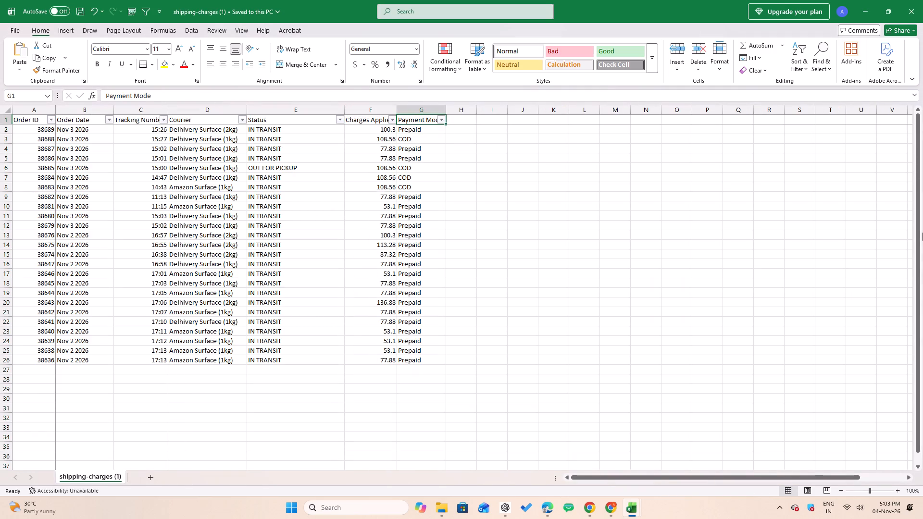
# Close the shipping-charges (1) workbook.
pyautogui.click(922, 0)
# In Chrome, download the shipping charges report again from the Shipway email, save it as shipping-charges (2) in Downloads, and open it.
pyautogui.hotkey('alt', 'Tab')
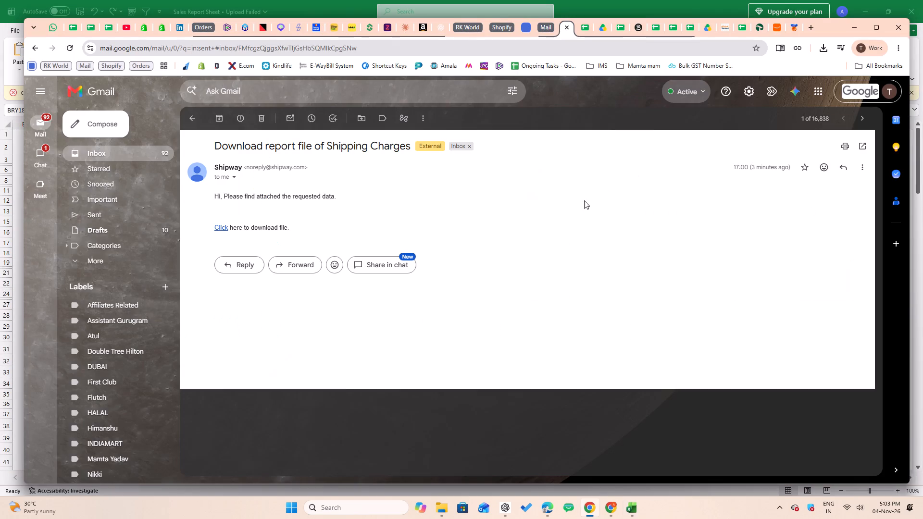
pyautogui.click(224, 231)
pyautogui.click(224, 230)
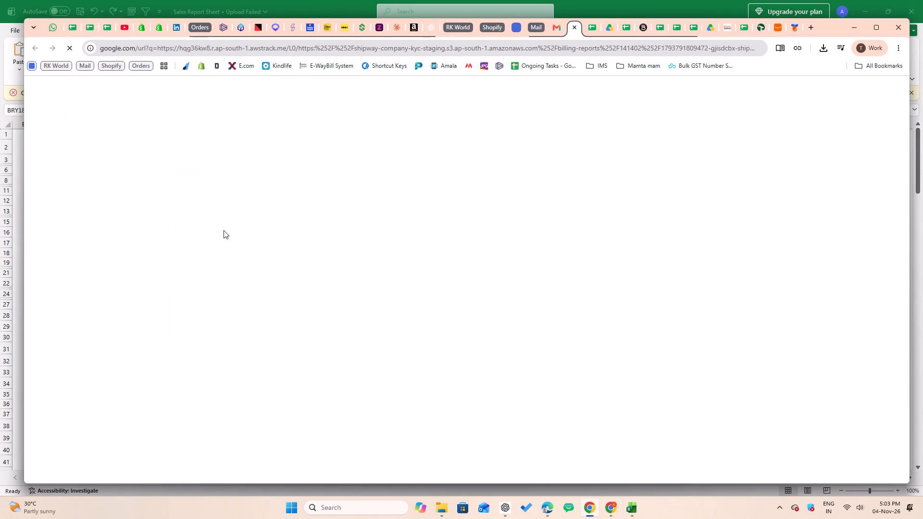
pyautogui.press('Return')
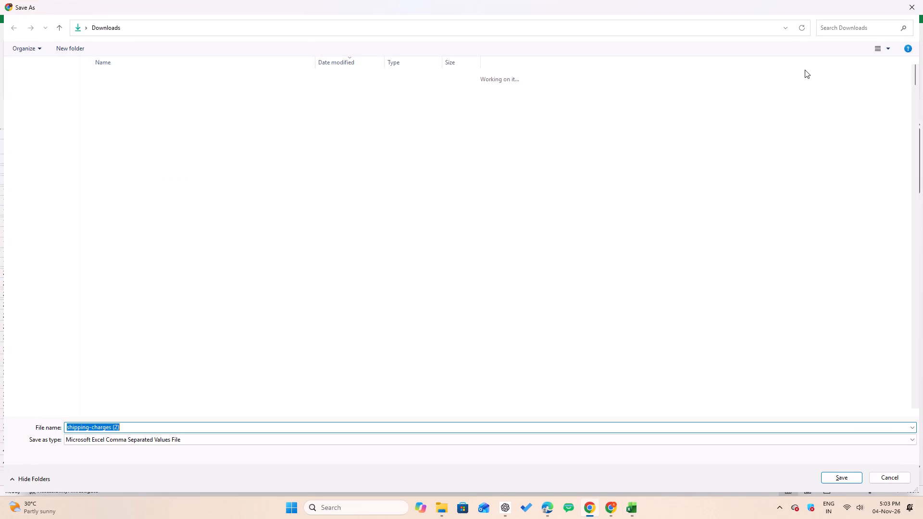
pyautogui.click(742, 74)
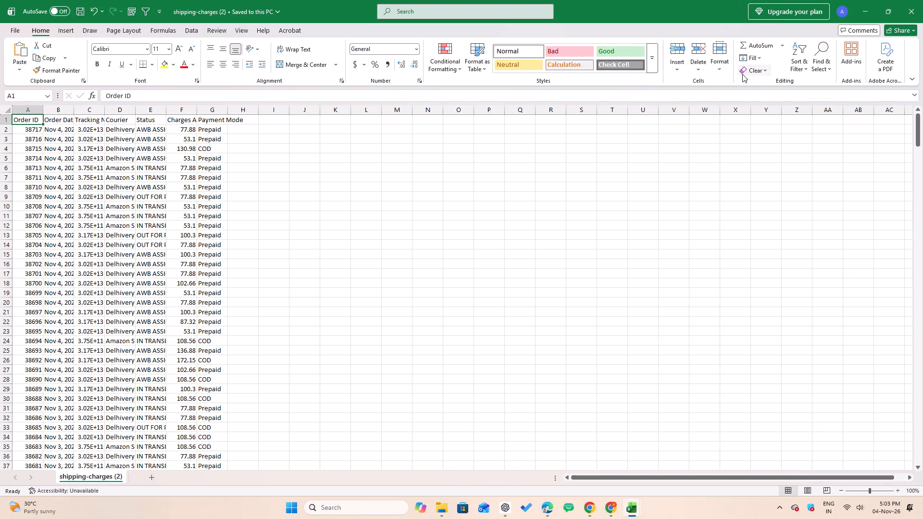
# Fit the column widths to their contents and freeze the header row and the Order ID column.
pyautogui.hotkey('ctrl', 'q')
# Delete all rows dated Oct 31 2026 and earlier, starting from order 38635 through the end of the data.
pyautogui.press('Up')
pyautogui.press('Down')
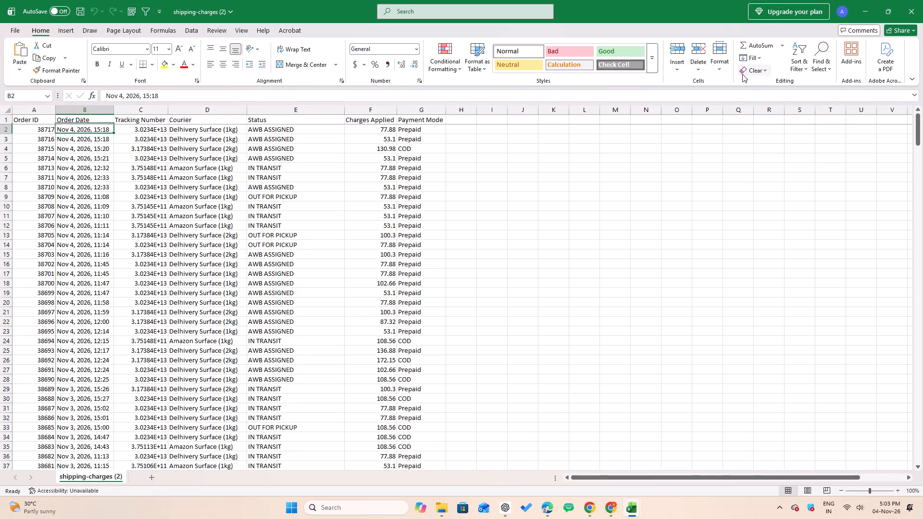
pyautogui.press('pagedown')
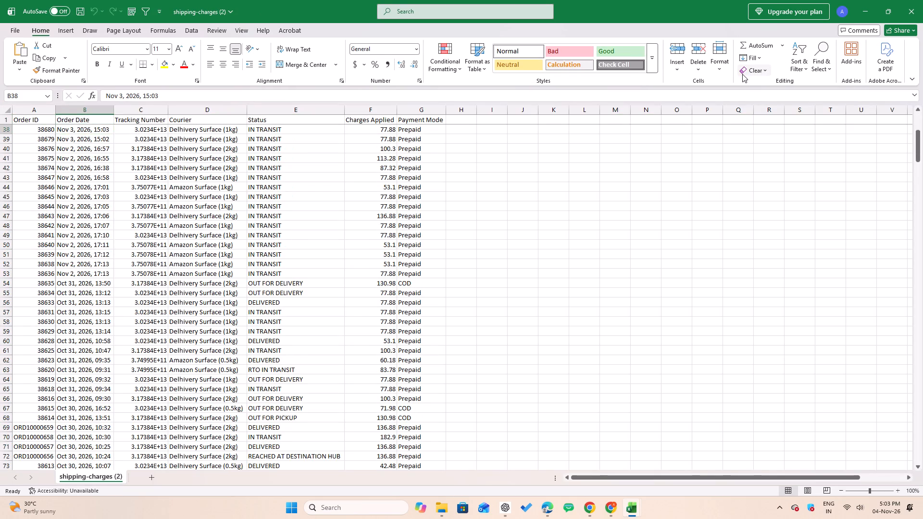
pyautogui.press('pagedown')
pyautogui.press('Up')
pyautogui.press('Up')
pyautogui.press('Up')
pyautogui.press('Up')
pyautogui.press('Up')
pyautogui.press('Up')
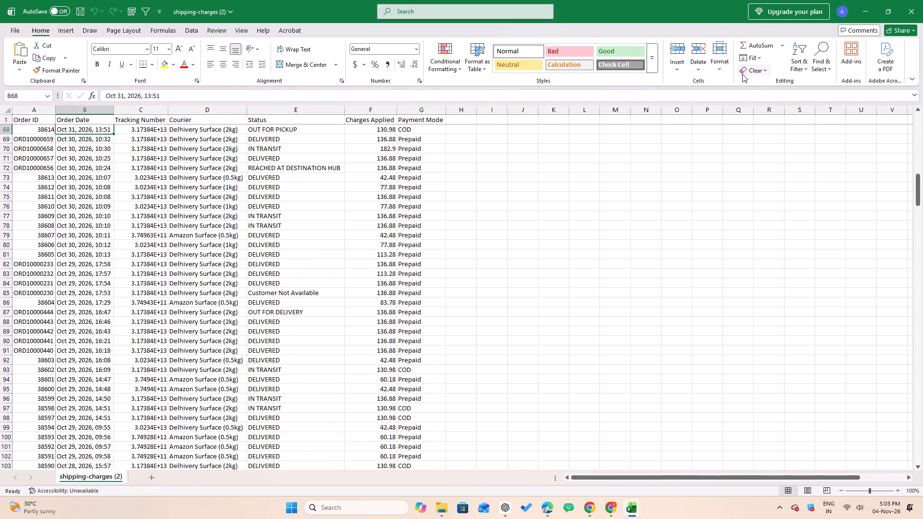
pyautogui.press('Up')
pyautogui.press('Up')
pyautogui.press('Down')
pyautogui.press('Up')
pyautogui.press('Up')
pyautogui.press('Up')
pyautogui.press('Up')
pyautogui.press('Up')
pyautogui.press('Up')
pyautogui.press('Up')
pyautogui.press('Up')
pyautogui.press('Up')
pyautogui.press('Up')
pyautogui.press('Up')
pyautogui.press('Up')
pyautogui.press('Up')
pyautogui.press('Up')
pyautogui.press('Up')
pyautogui.press('Up')
pyautogui.press('Up')
pyautogui.press('Up')
pyautogui.press('Up')
pyautogui.press('Up')
pyautogui.press('Up')
pyautogui.press('Up')
pyautogui.press('Up')
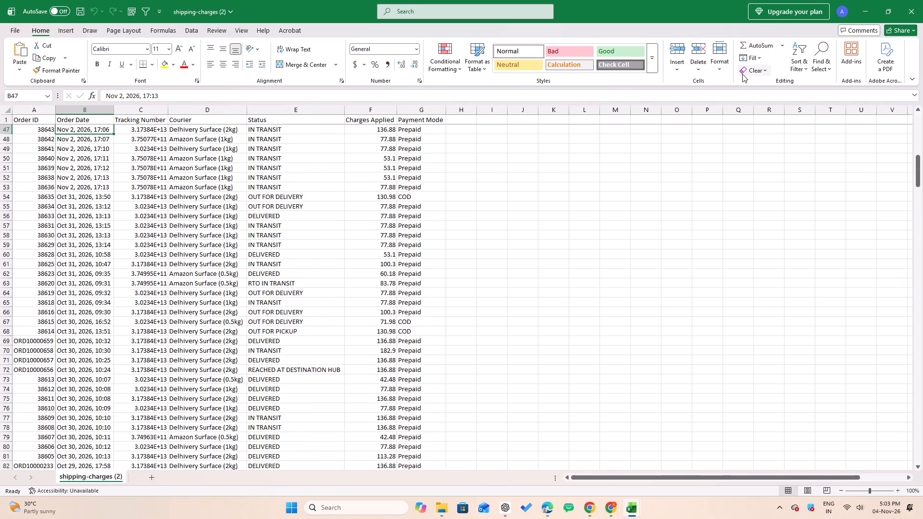
pyautogui.press('Down')
pyautogui.press('Down')
pyautogui.press('Down')
pyautogui.press('Down')
pyautogui.press('Down')
pyautogui.press('Down')
pyautogui.press('Down')
pyautogui.press('Down')
pyautogui.press('Down')
pyautogui.press('Down')
pyautogui.press('Down')
pyautogui.press('Down')
pyautogui.press('Down')
pyautogui.press('Down')
pyautogui.press('Down')
pyautogui.press('Up')
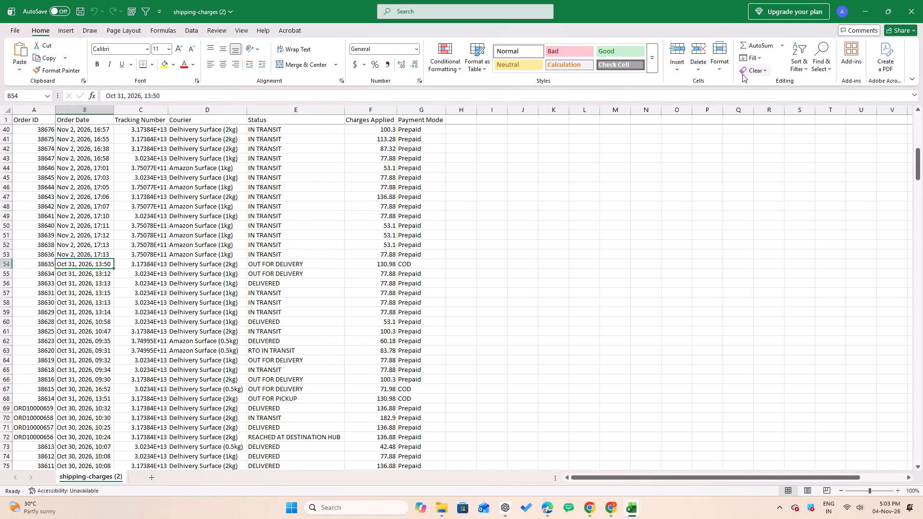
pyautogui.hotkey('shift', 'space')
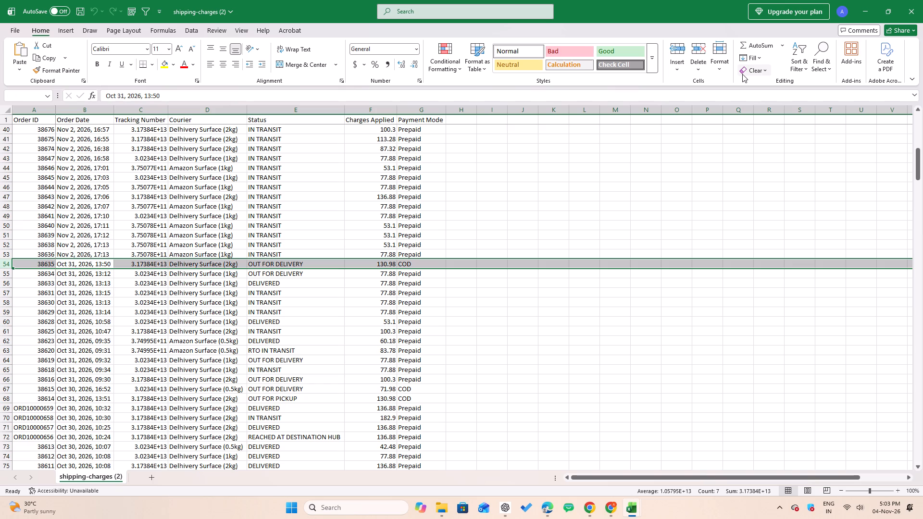
pyautogui.hotkey('ctrl', 'shift', 'Down')
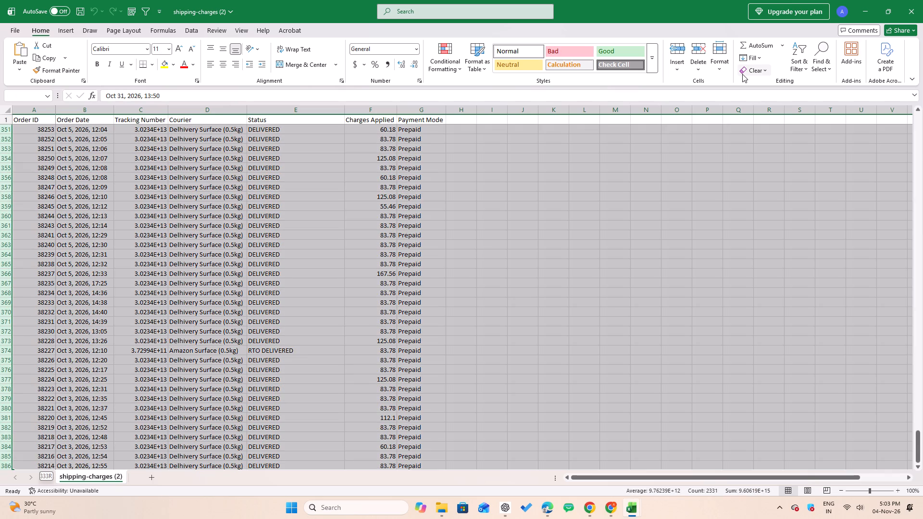
pyautogui.hotkey('ctrl', '-')
# Copy the sum of the Charges Applied column, 4393.01, from shipping-charges (2) and return to the courier charges beside the 1-3 November 2026 sales report.
pyautogui.press('Up')
pyautogui.press('Up')
pyautogui.press('Up')
pyautogui.hotkey('ctrl', 'Up')
pyautogui.hotkey('ctrl', 'Up')
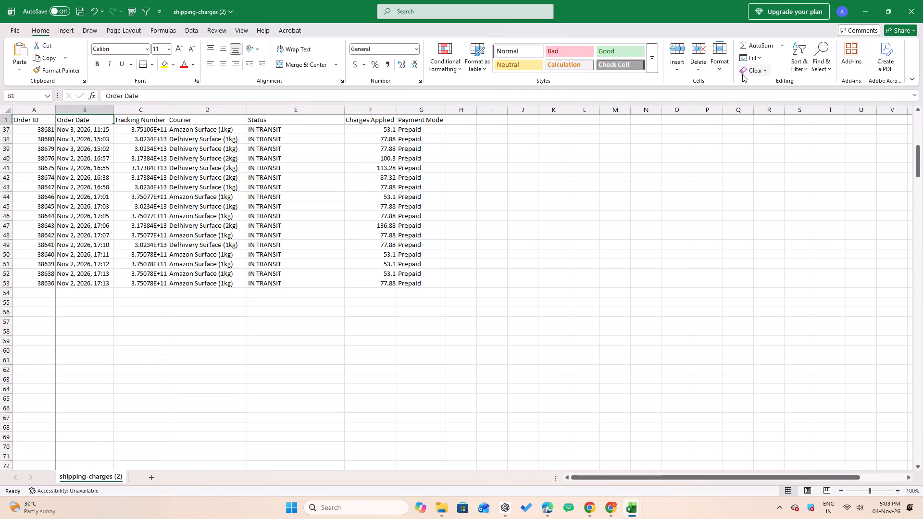
pyautogui.press('Down')
pyautogui.press('Right')
pyautogui.press('Right')
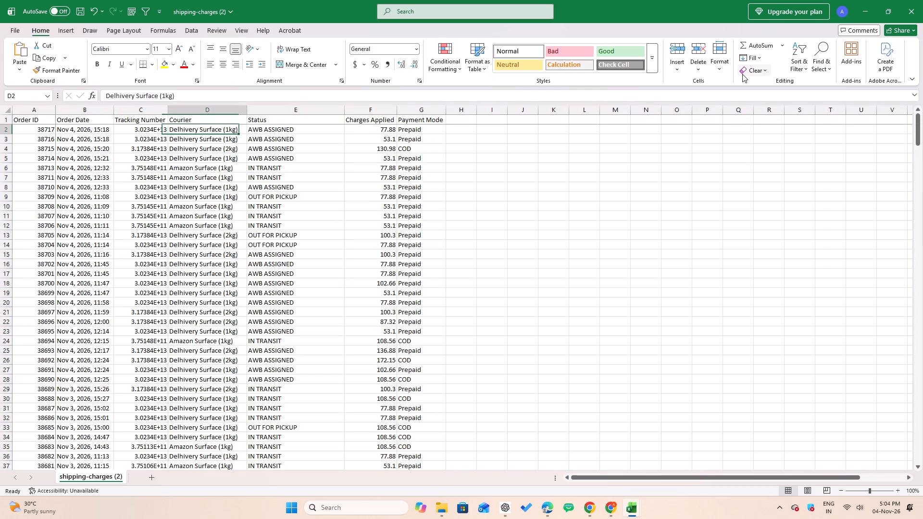
pyautogui.press('Right')
pyautogui.press('Right')
pyautogui.press('Up')
pyautogui.press('Down')
pyautogui.hotkey('ctrl', 'space')
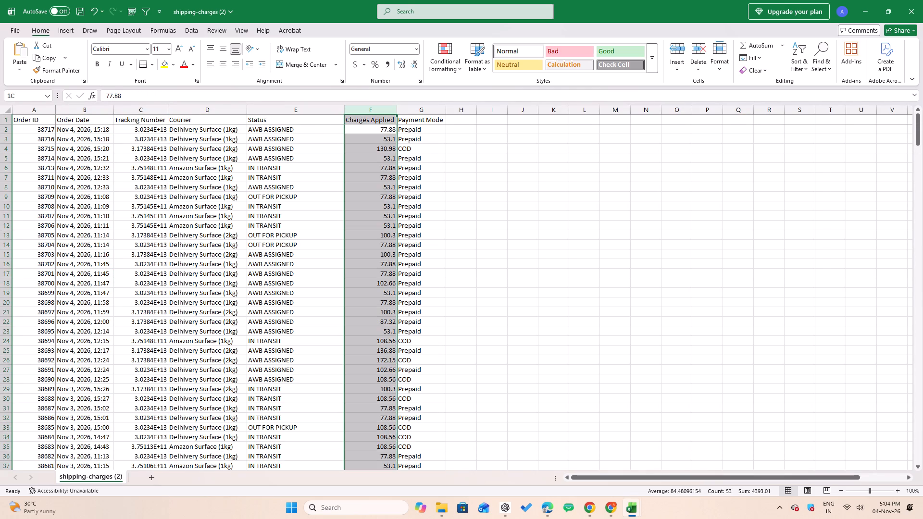
pyautogui.click(755, 491)
pyautogui.hotkey('alt', 'Tab')
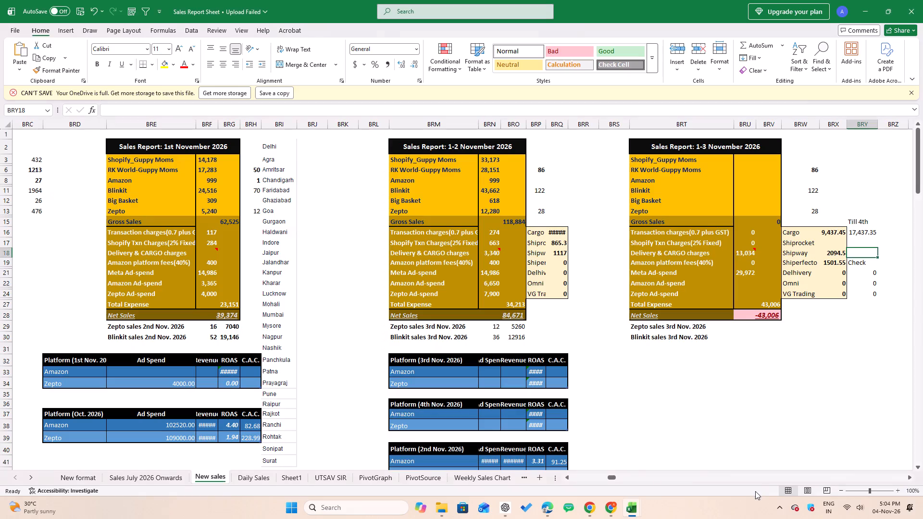
pyautogui.hotkey('alt', 'Tab')
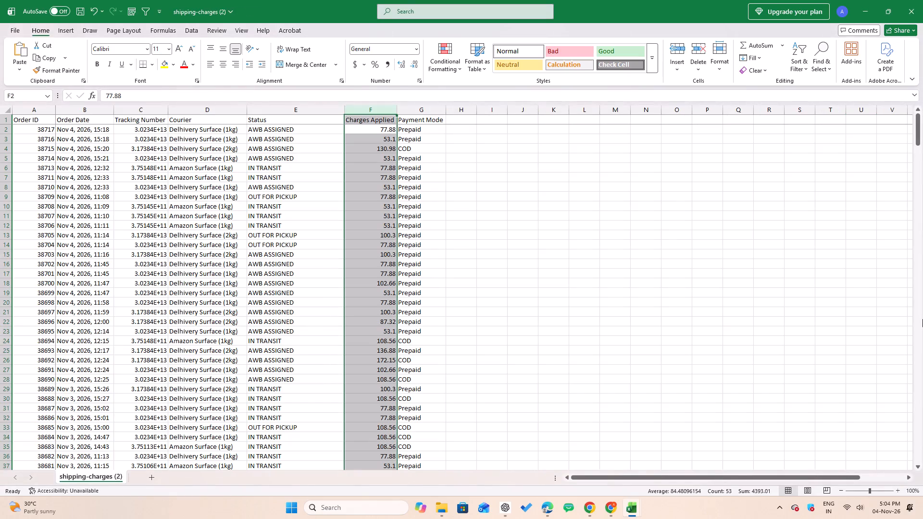
pyautogui.click(764, 494)
pyautogui.hotkey('alt', 'Tab')
pyautogui.hotkey('alt', 'Tab')
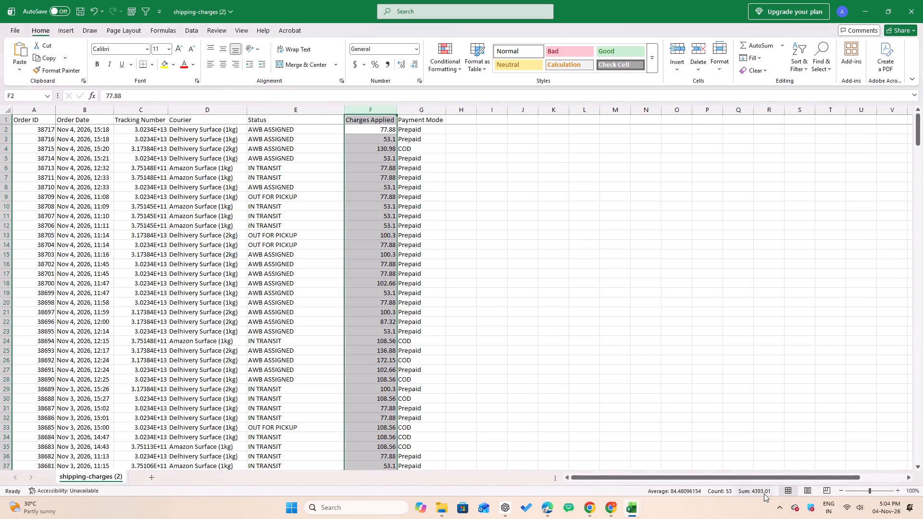
pyautogui.click(763, 492)
pyautogui.hotkey('alt', 'Tab')
pyautogui.hotkey('alt', 'Tab')
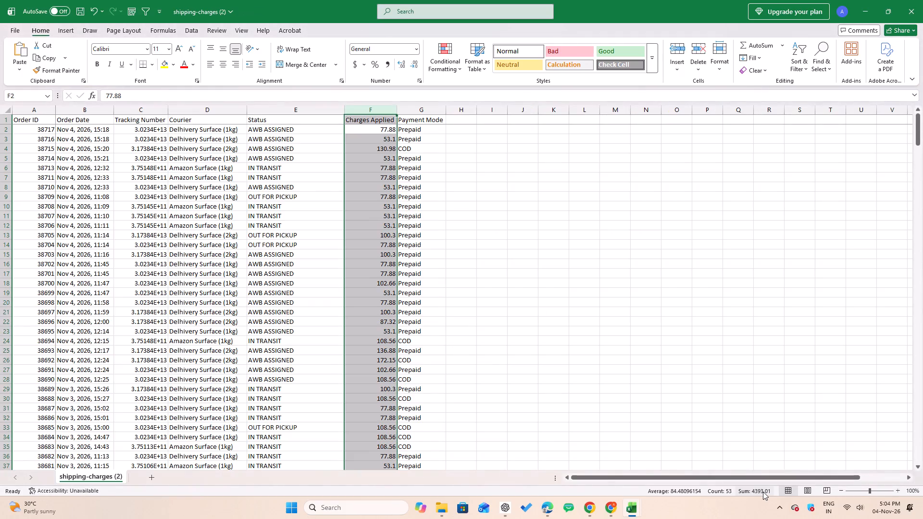
pyautogui.click(763, 492)
pyautogui.hotkey('alt', 'Tab')
pyautogui.press('Left')
pyautogui.press('Up')
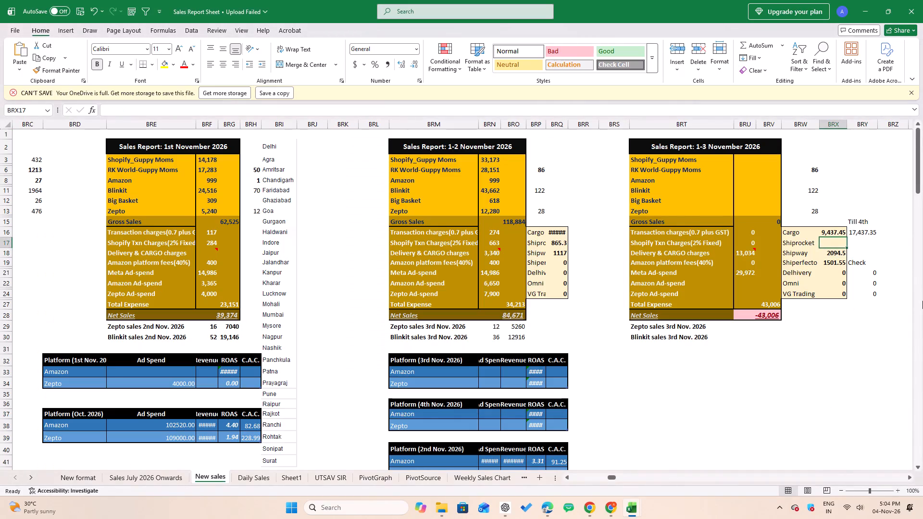
pyautogui.hotkey('alt', 'Tab')
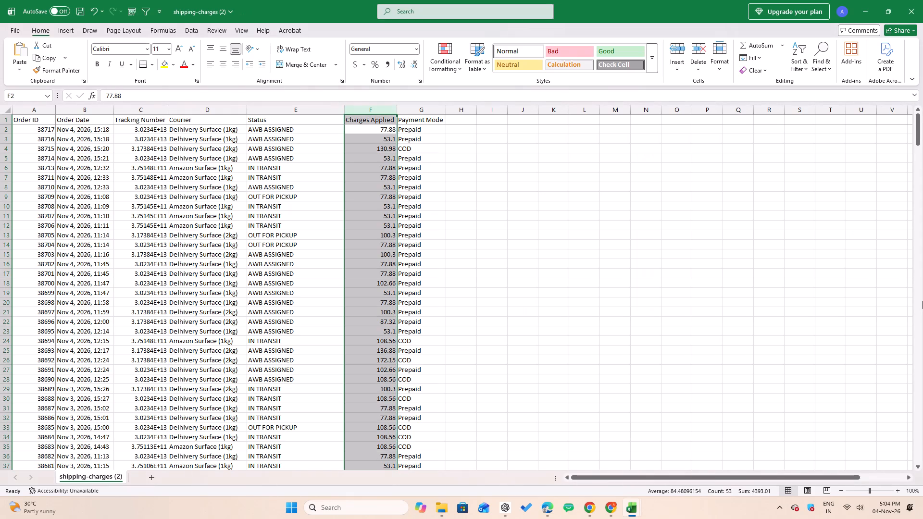
pyautogui.press('Up')
pyautogui.press('Down')
pyautogui.press('Up')
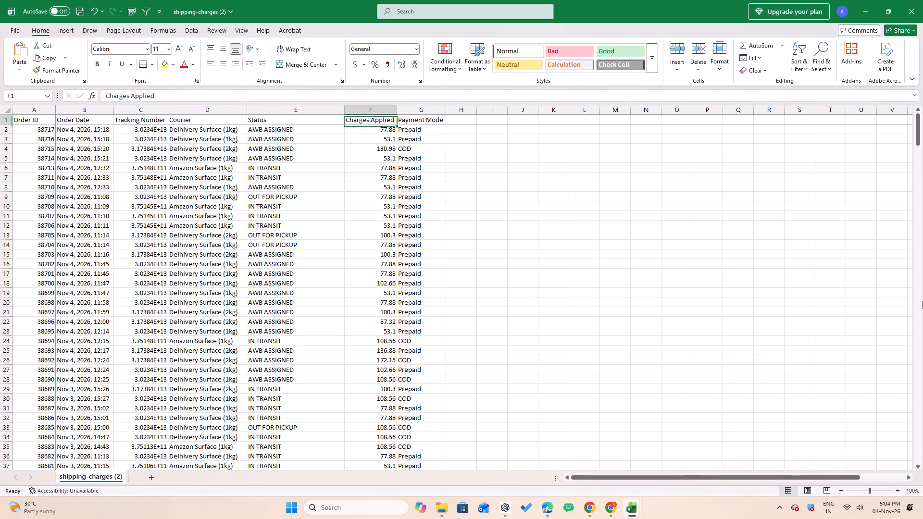
pyautogui.hotkey('ctrl', 'space')
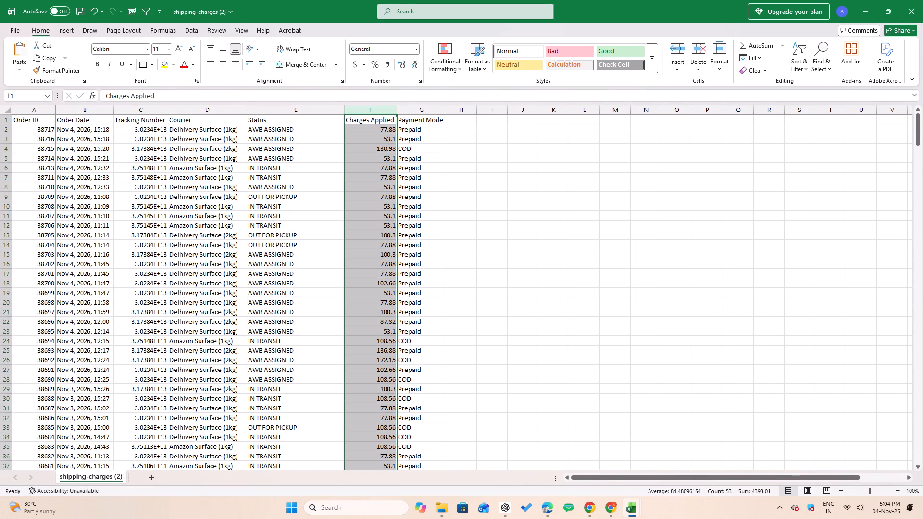
pyautogui.click(758, 487)
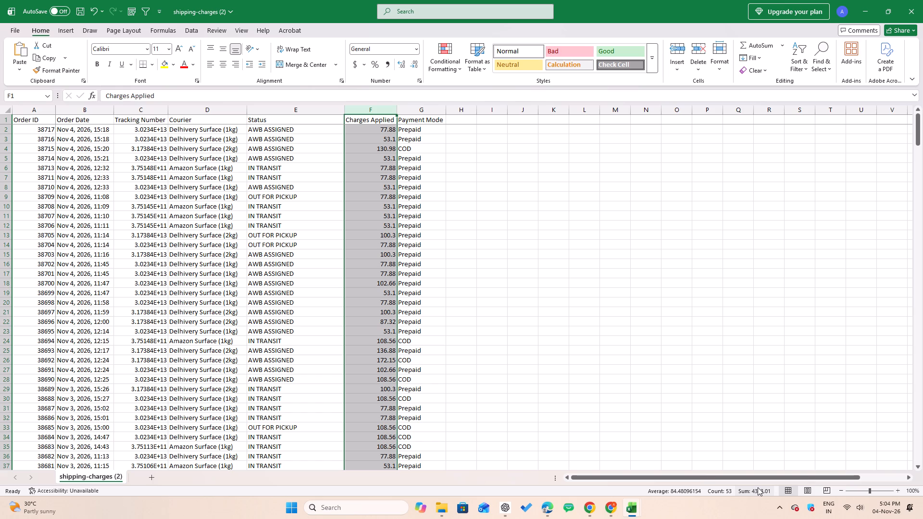
pyautogui.hotkey('alt', 'Tab')
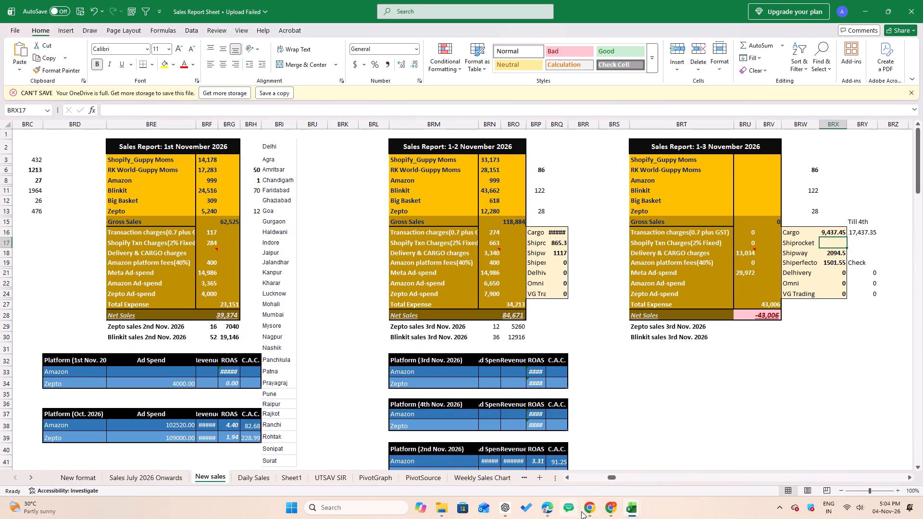
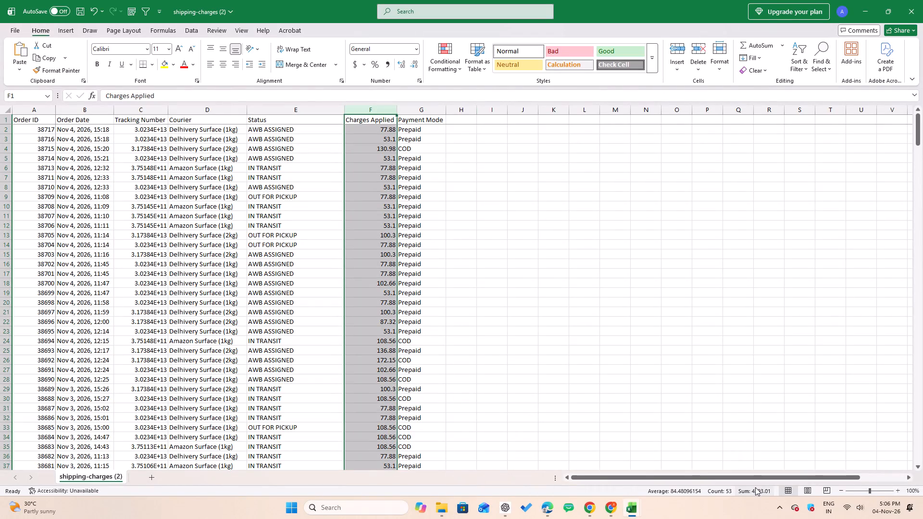
# Paste the copied sum 4393.01 as text into the Till 4th column of the Shipway row beside the 1-3 November 2026 sales report.
pyautogui.click(631, 504)
pyautogui.click(611, 469)
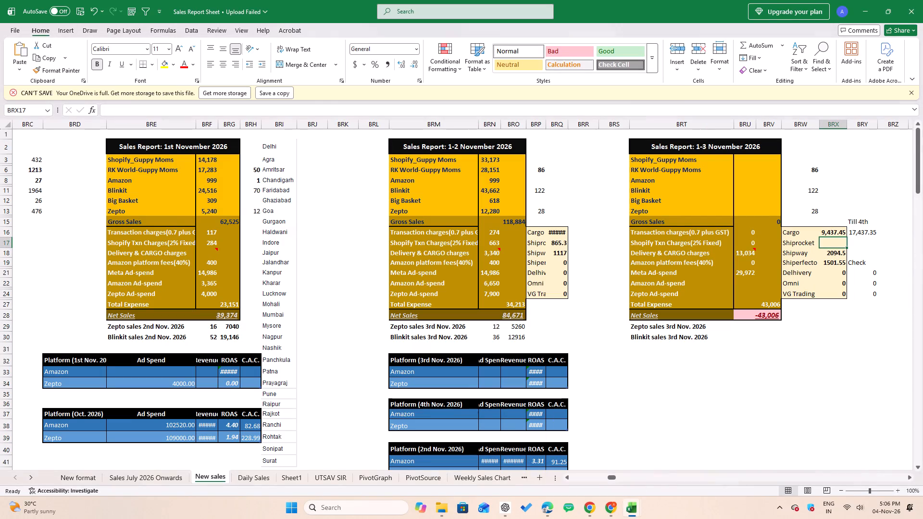
pyautogui.click(854, 254)
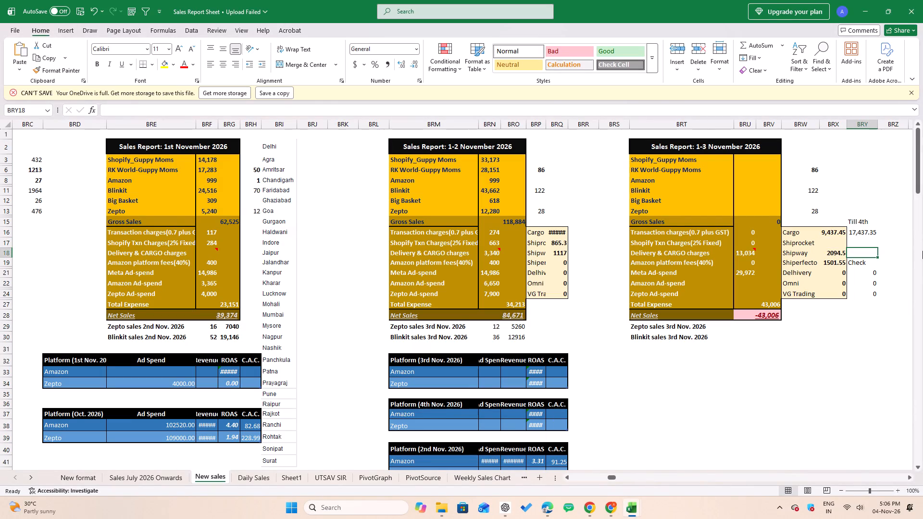
pyautogui.hotkey('ctrl', 'alt', 'v')
pyautogui.write('vt')
pyautogui.press('t')
pyautogui.press('Return')
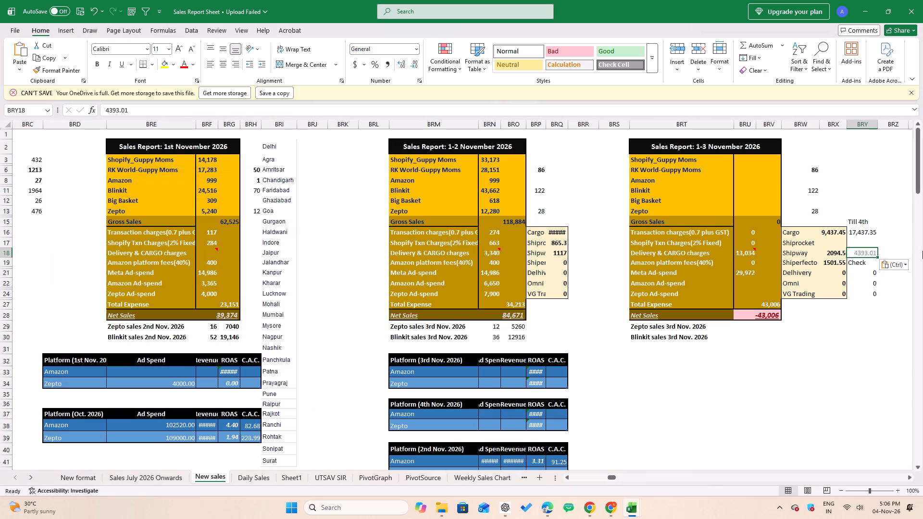
# Close the shipping-charges (2) workbook without saving its changes.
pyautogui.hotkey('alt', 'Tab')
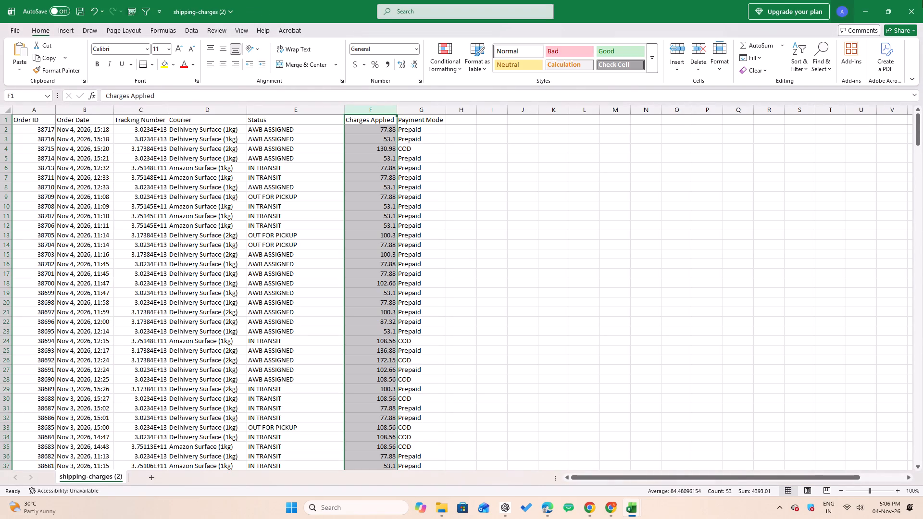
pyautogui.click(922, 0)
pyautogui.click(510, 320)
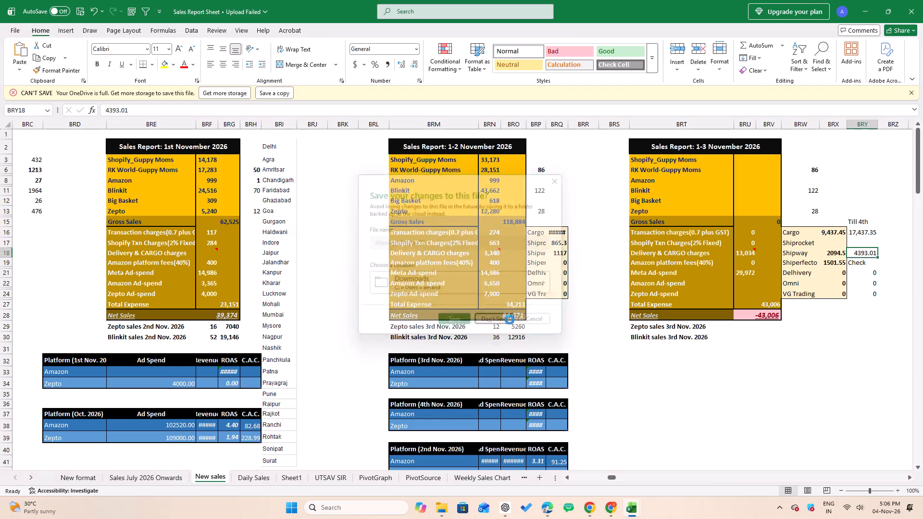